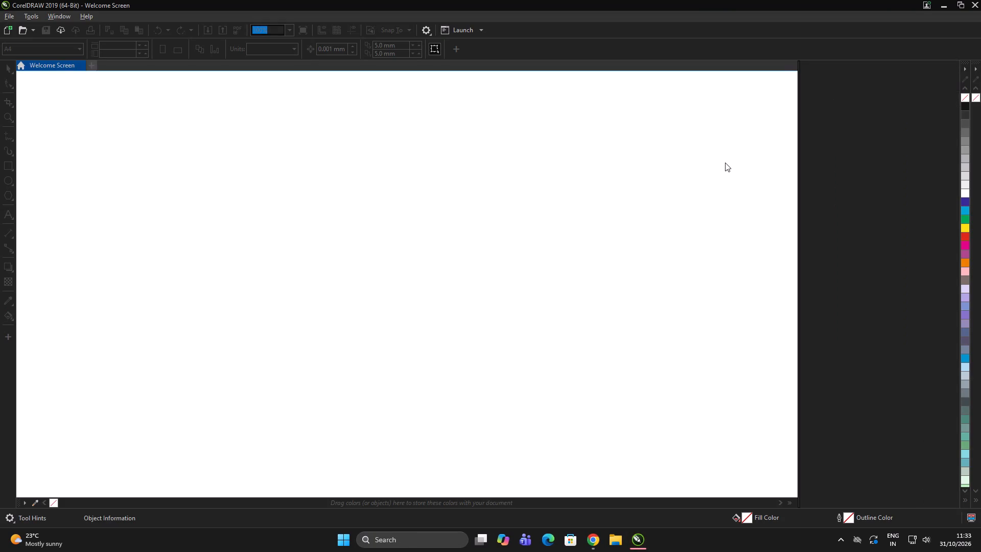
Open the drawing Navkiriti Diwali Design Font Trace.cdr from the Downloads folder, ignoring further file error messages.
left_click(2, 13)
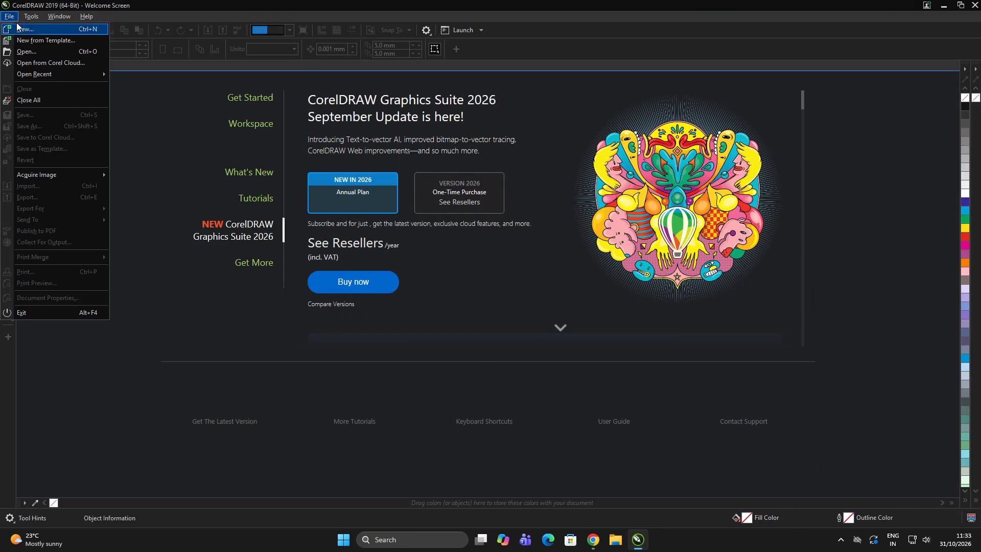
left_click(16, 49)
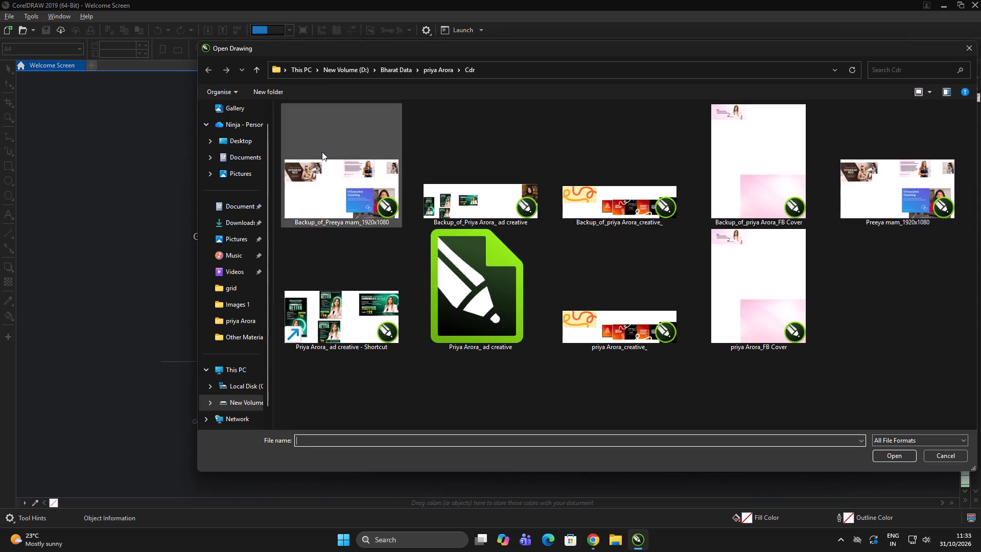
left_click(244, 225)
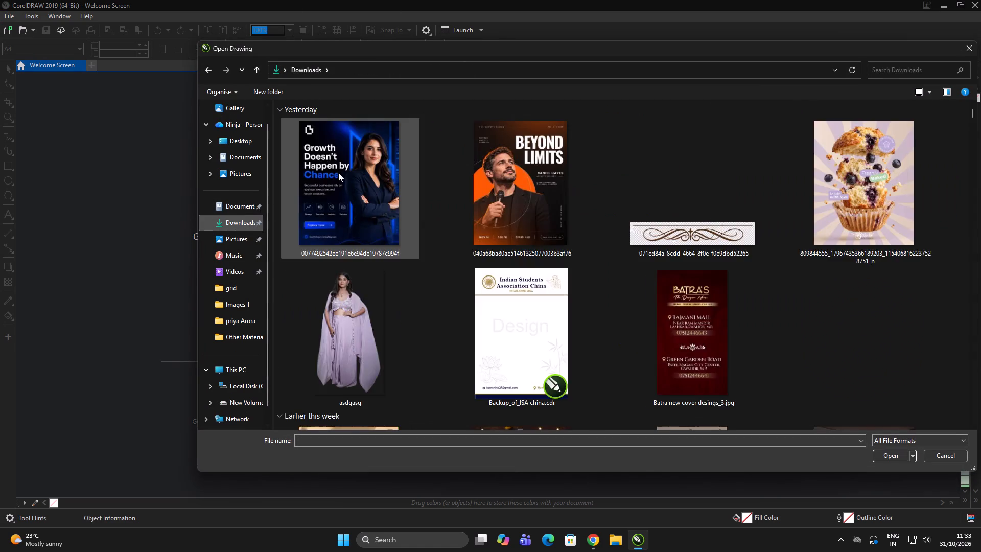
left_click(359, 205)
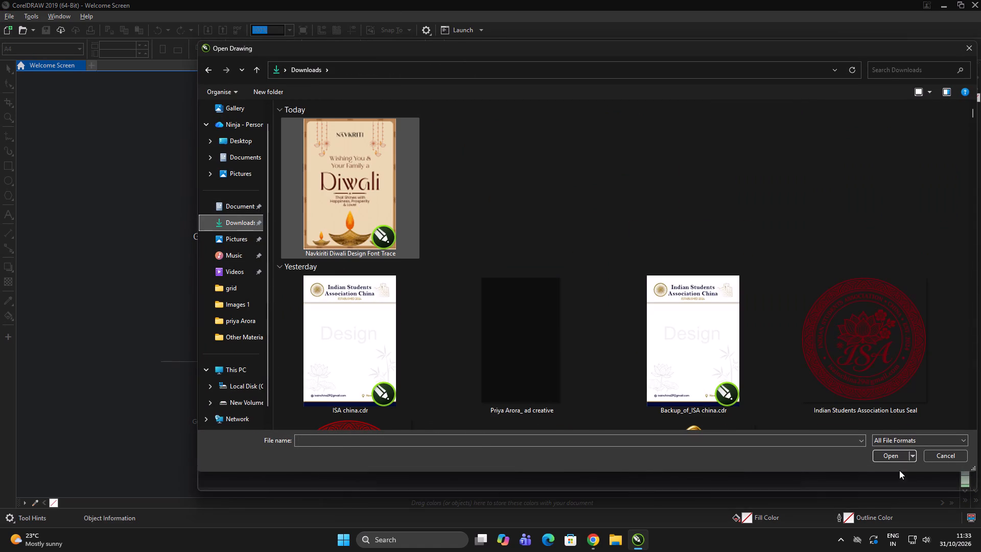
left_click(884, 477)
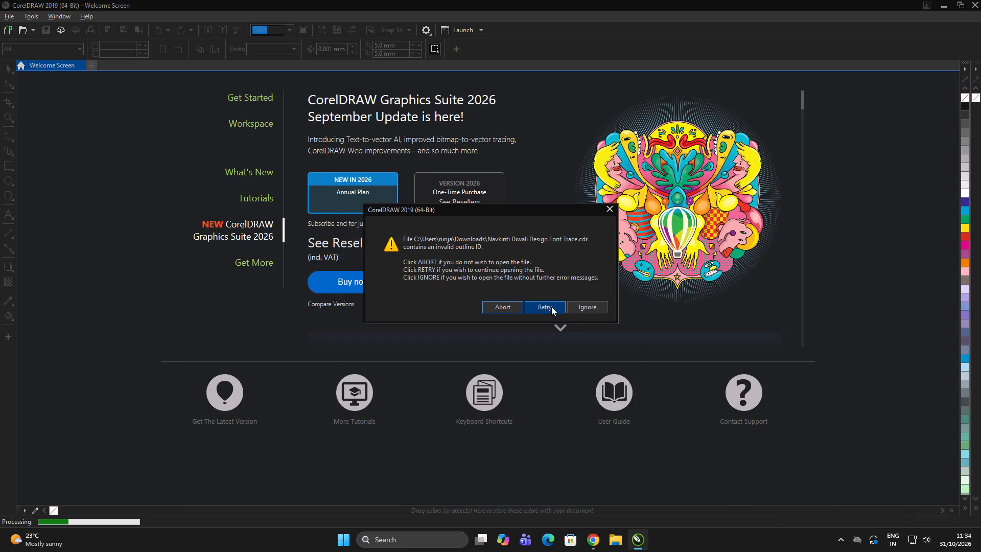
left_click(590, 307)
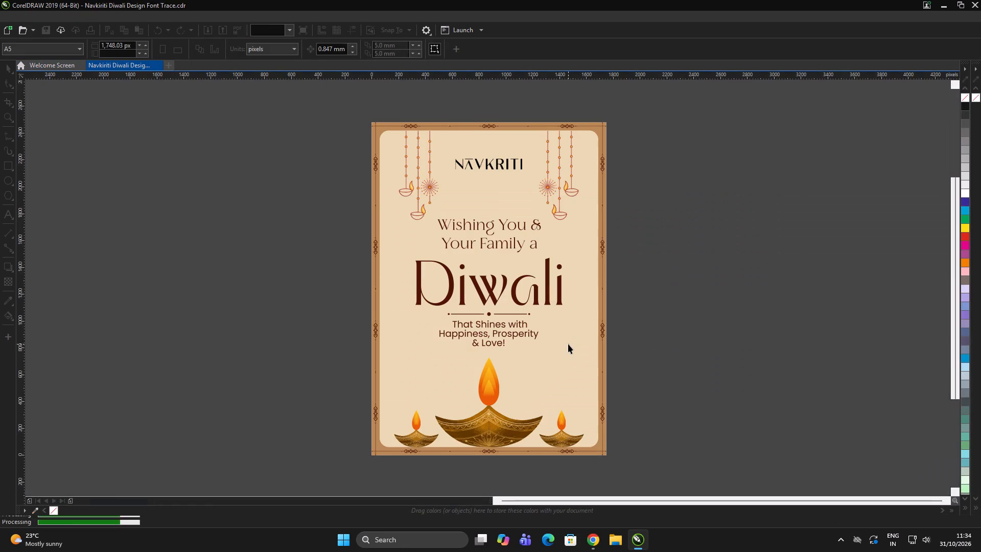
Ungroup the "Wishing You & Your Family a" greeting text on Page 1 and leave nothing selected.
double_click(662, 241)
scroll(414, 248, "down", 2)
left_click_drag(295, 128, 573, 383)
scroll(435, 254, "up", 2)
left_click(532, 258)
double_click(369, 211)
key("ctrl+u")
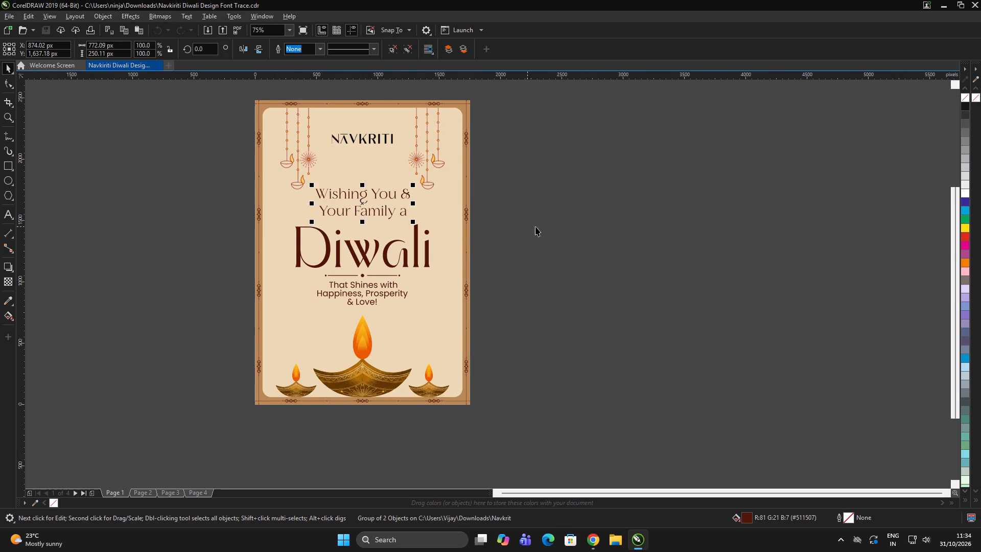
left_click(535, 226, "ctrl")
double_click(387, 213)
key("space")
double_click(563, 231)
double_click(567, 232)
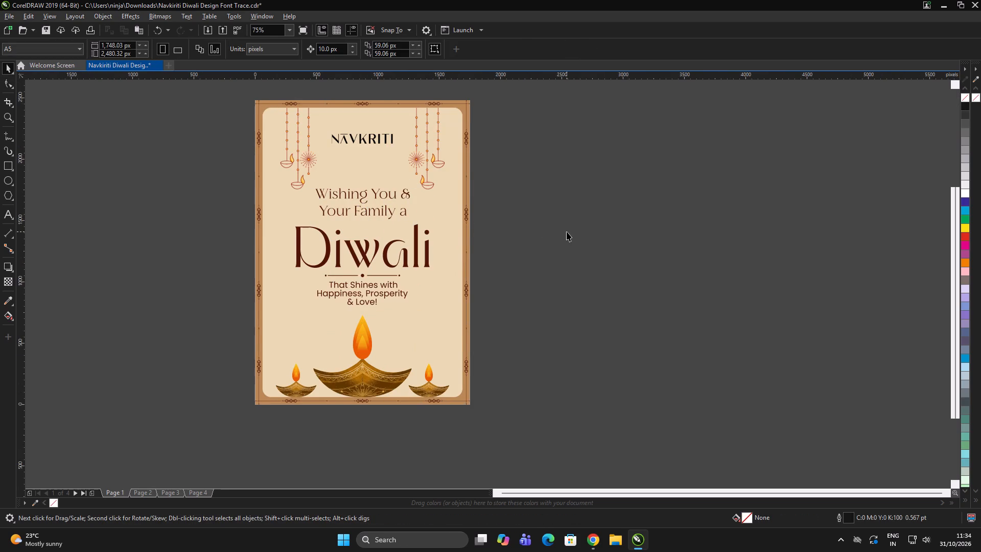
Look through Pages 2, 3 and 4 of the Diwali design to review their layouts.
left_click(146, 491)
left_click(172, 494)
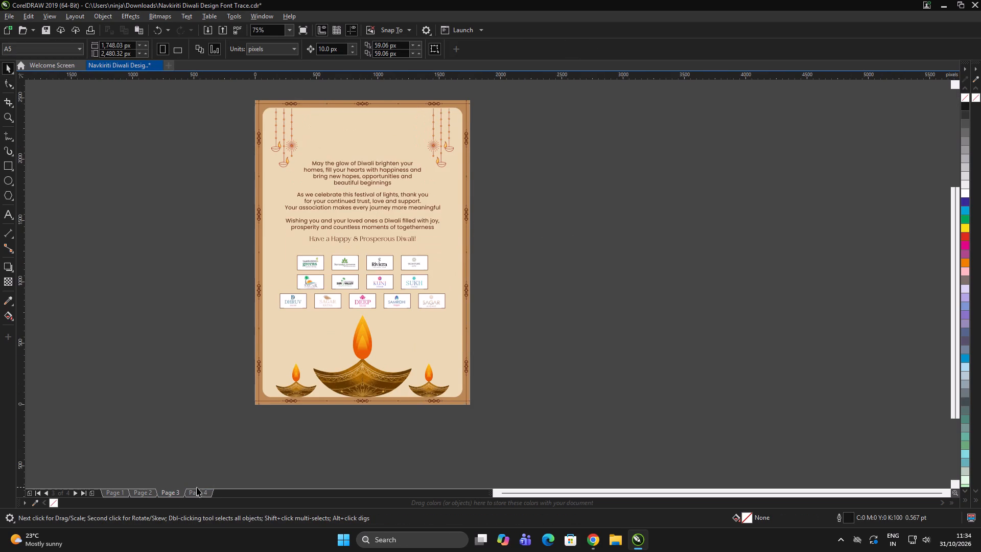
left_click(136, 494)
left_click(199, 491)
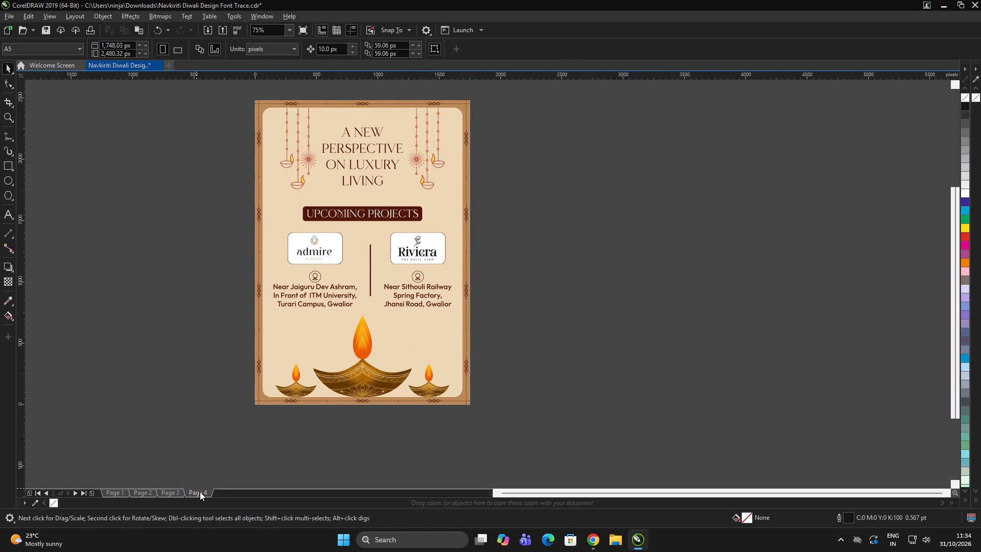
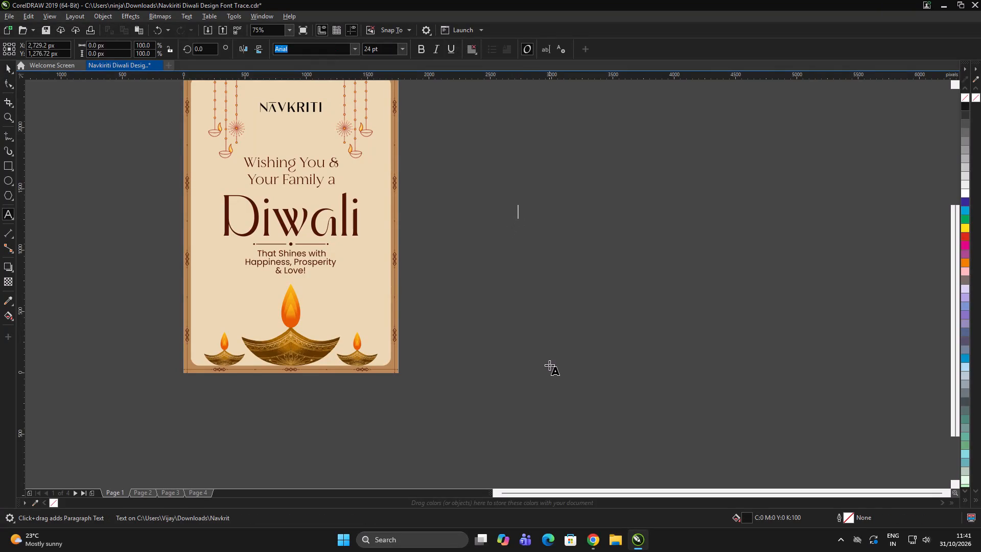
Paste the text "Happy Diwali" into the empty area beside Page 1 and set it in the Groillim font.
key("ctrl+v")
key("ctrl+a")
left_click(310, 47)
key("ctrl+a")
type("gro")
key("Return")
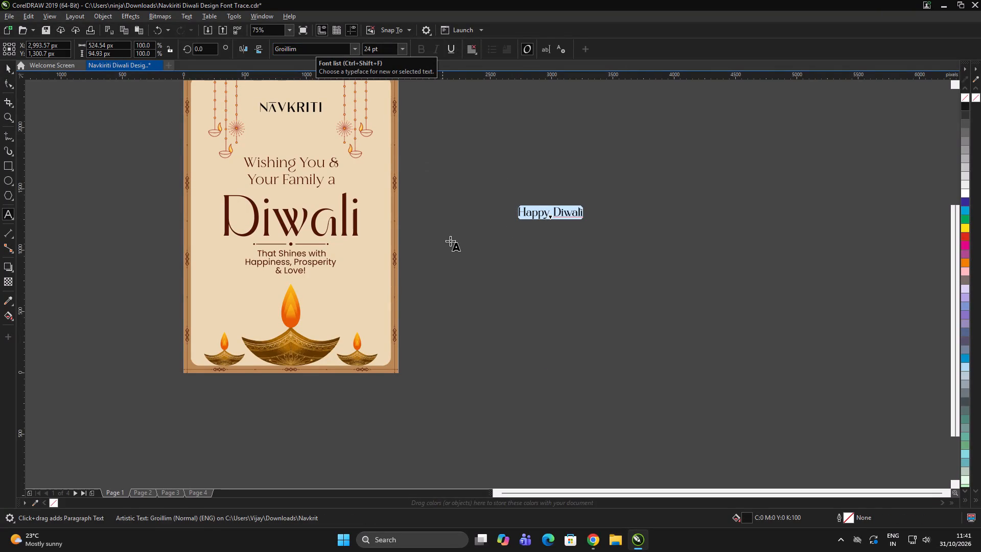
left_click(6, 63)
Split the "Happy Diwali" text onto two lines, with "Diwali" below "Happy".
left_click_drag(721, 236, 715, 235)
scroll(582, 223, "up", 2)
double_click(479, 187)
key("Return")
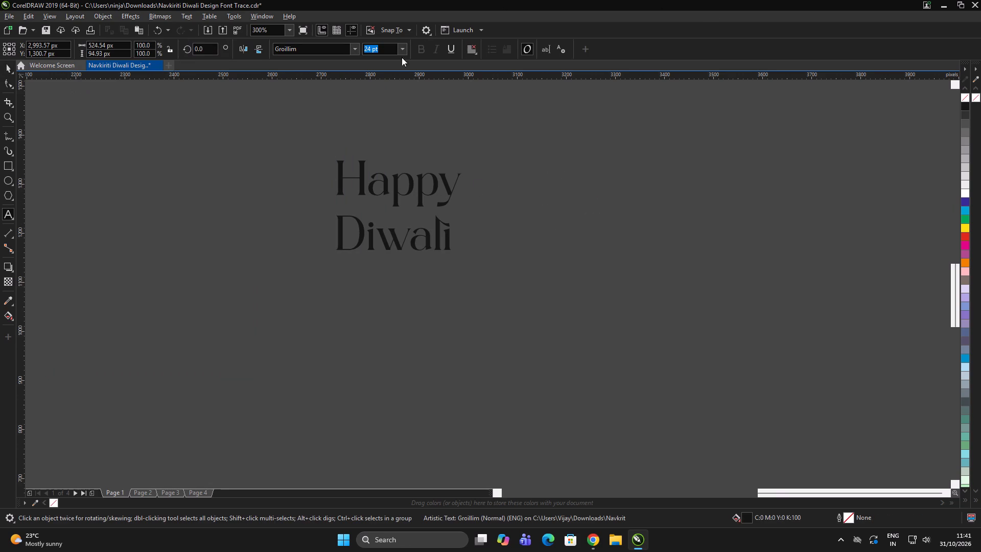
Browse the installed fonts and set both lines of the "Happy Diwali" text in Gafiya.
left_click(351, 53)
scroll(321, 171, "down", 6)
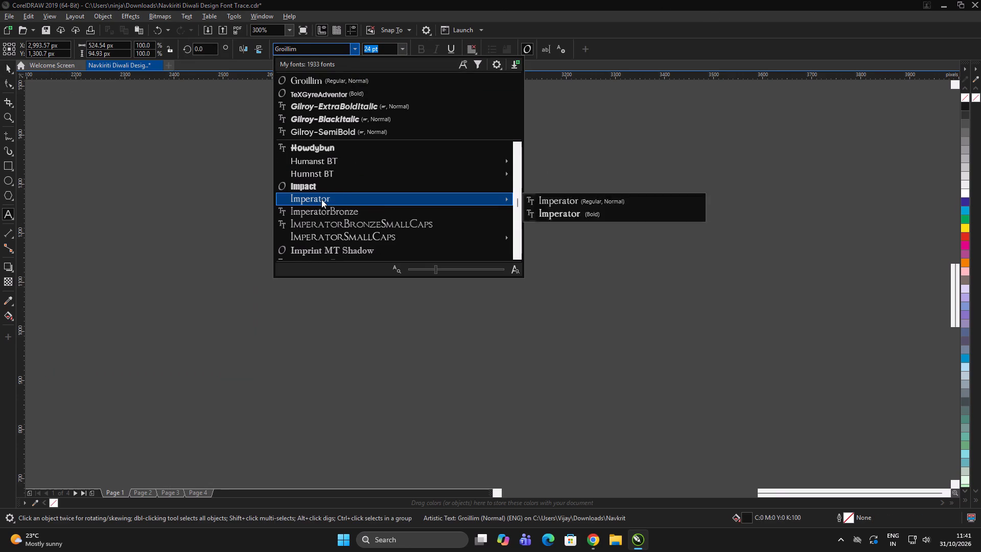
scroll(324, 200, "down", 4)
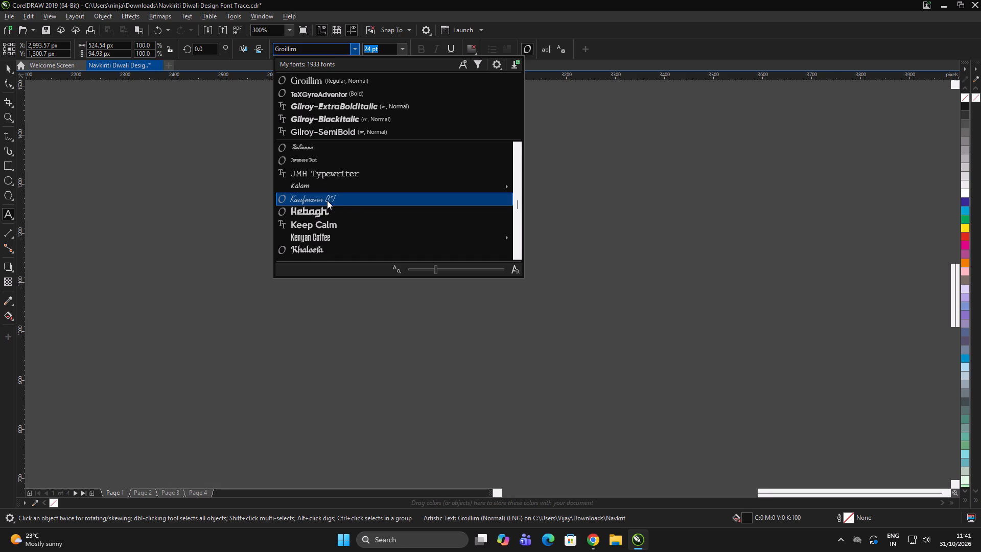
key("f")
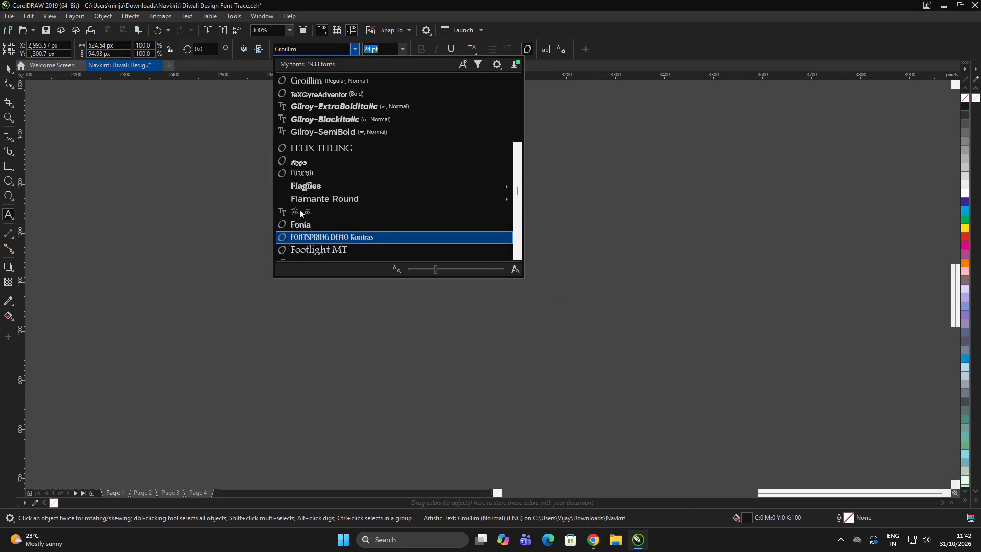
scroll(383, 240, "down", 1)
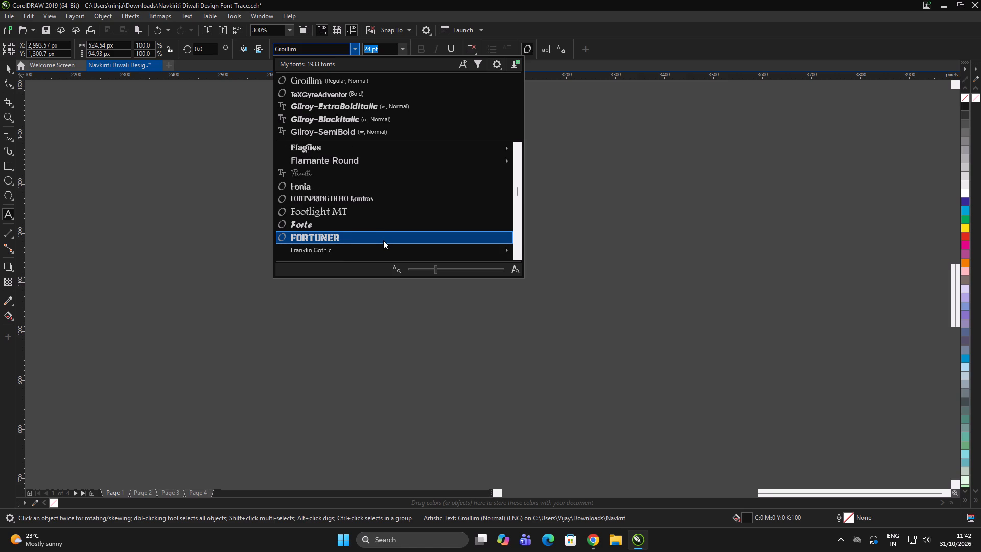
scroll(388, 238, "down", 4)
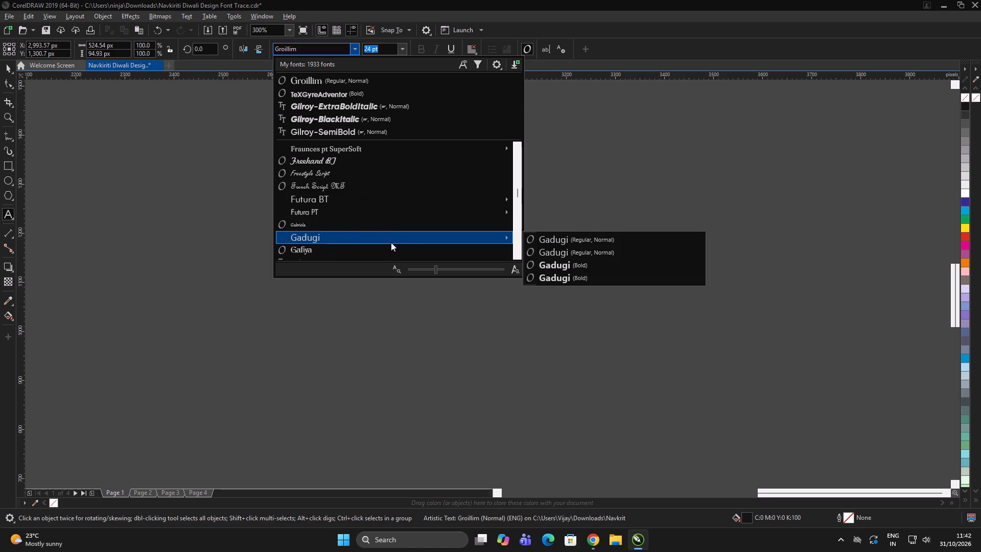
left_click(390, 249)
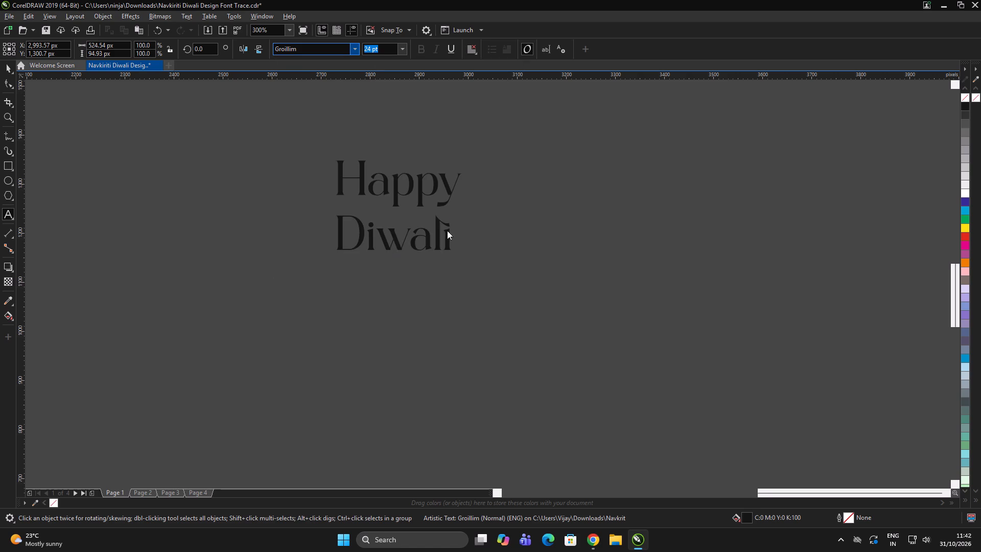
scroll(417, 240, "up", 1)
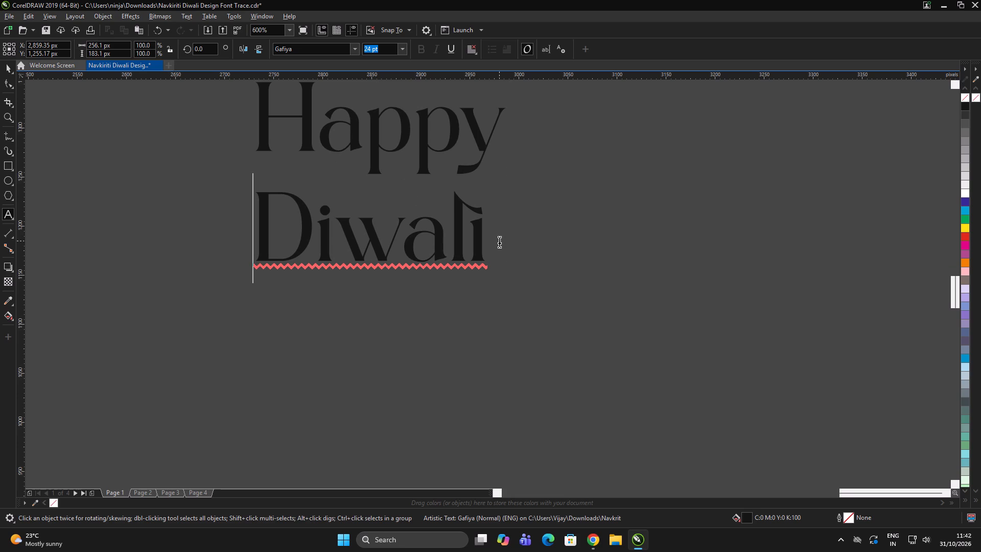
key("ctrl+a")
left_click(354, 50)
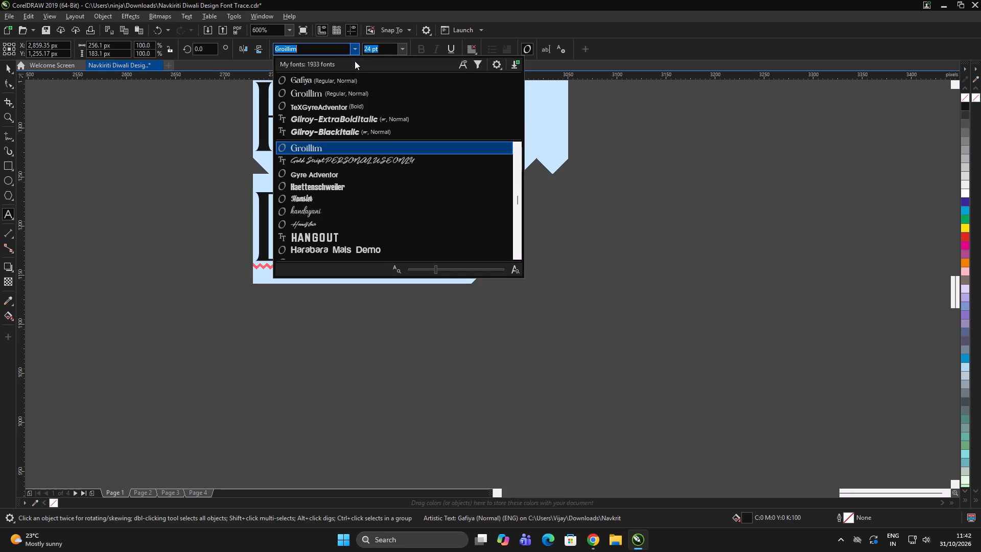
left_click(351, 79)
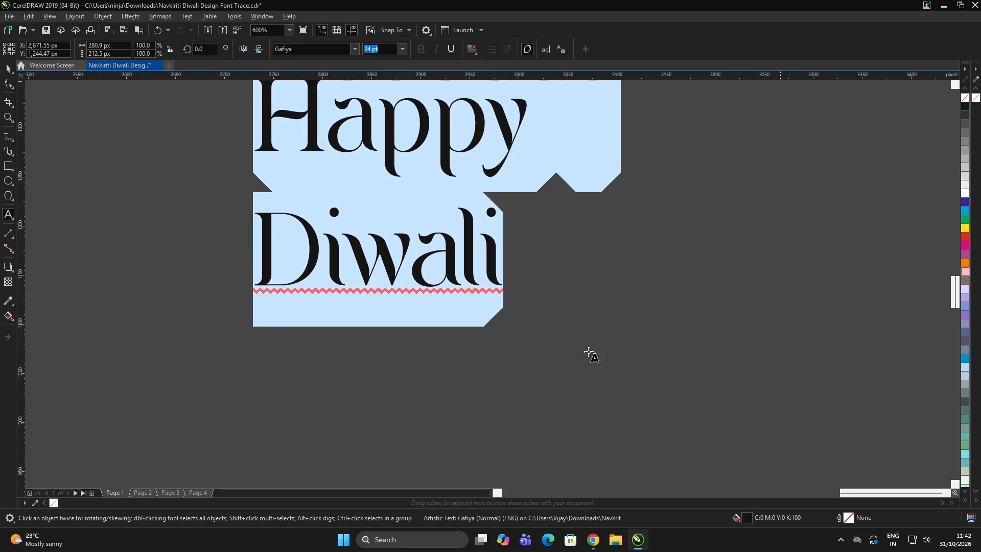
left_click(5, 65)
Break the two-line "Happy Diwali" text apart into separate "Happy" and "Diwali" text objects.
scroll(641, 281, "down", 3)
left_click(659, 275)
scroll(616, 272, "up", 1)
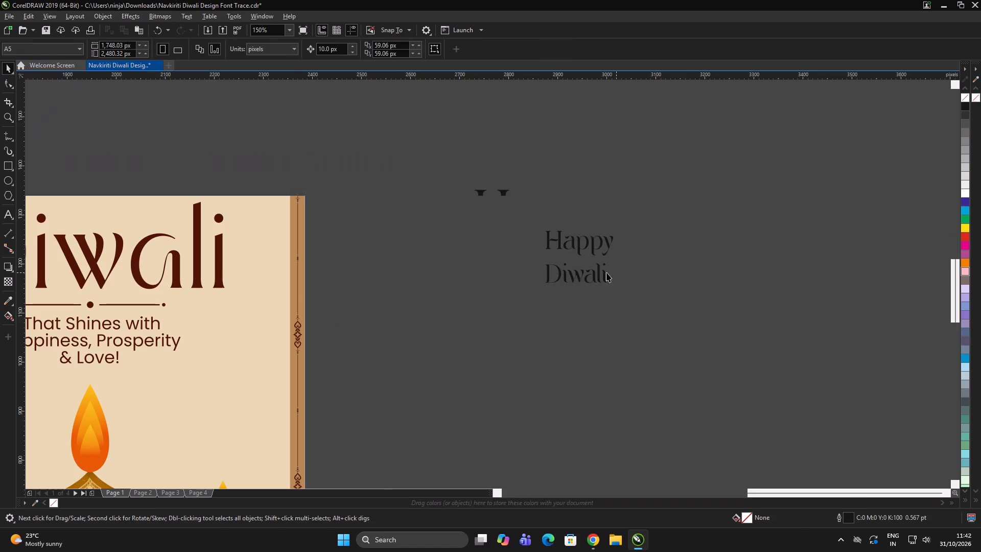
left_click(699, 223)
left_click_drag(698, 149, 282, 399)
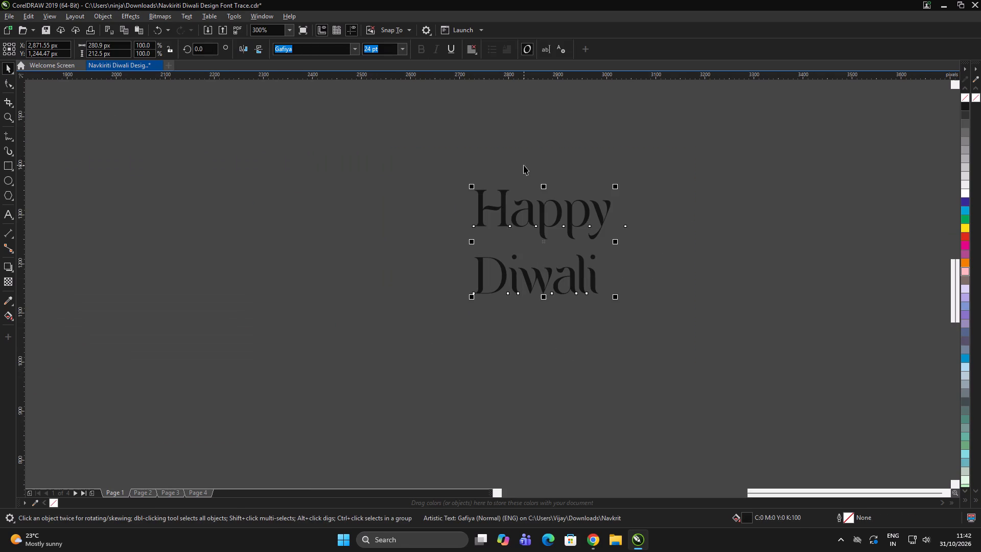
key("ctrl+k")
left_click(706, 163)
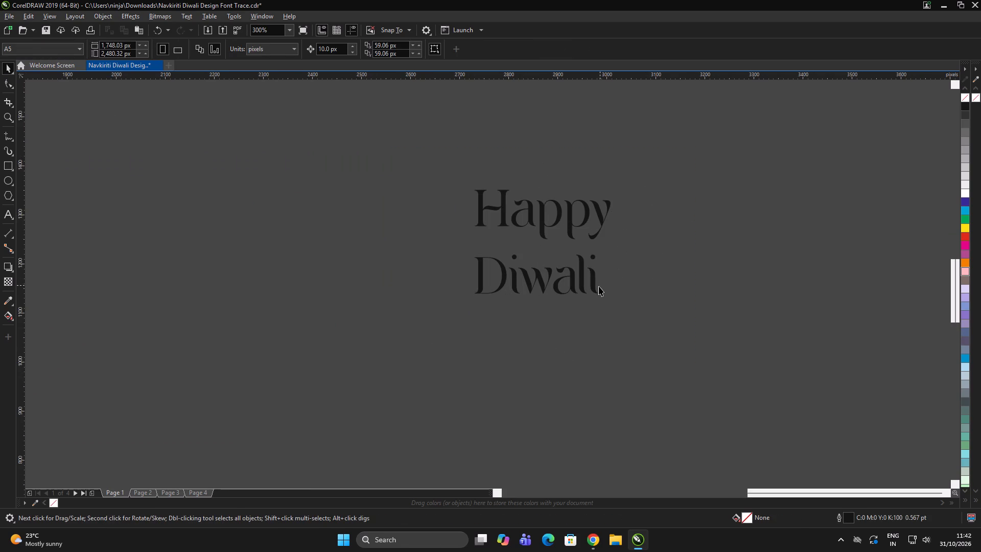
Enlarge the word "Diwali" proportionally to about 41.7 pt.
left_click(596, 287)
left_click_drag(604, 299, 695, 360)
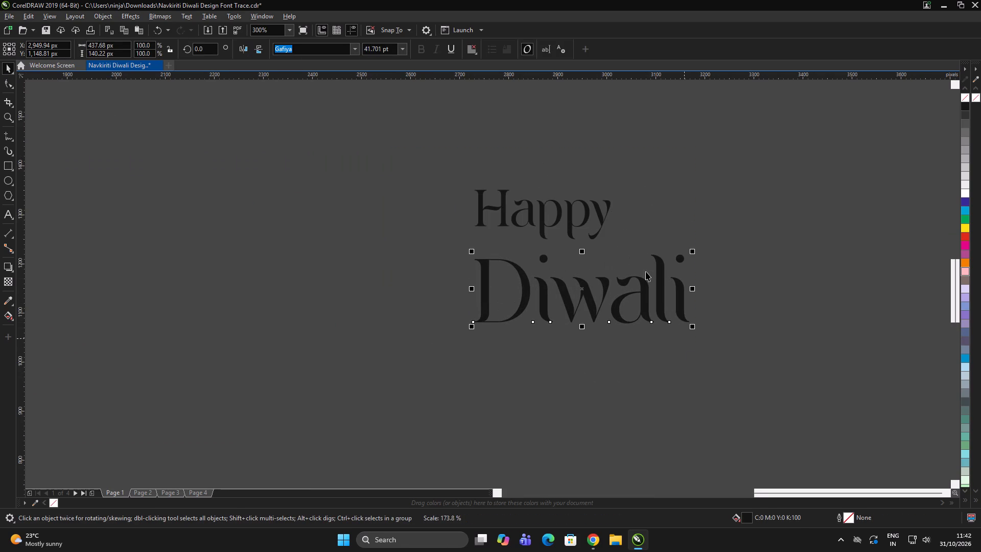
Move "Happy" close above "Diwali" and align the two words on their vertical centre line.
left_click_drag(599, 224, 638, 245)
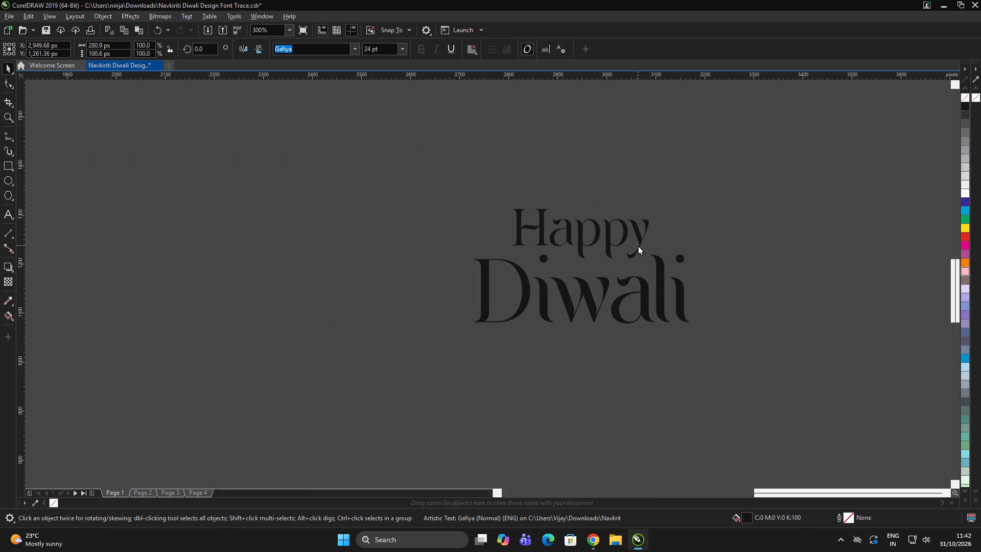
left_click_drag(638, 245, 638, 246)
left_click(662, 281, "shift")
key("c")
double_click(745, 208)
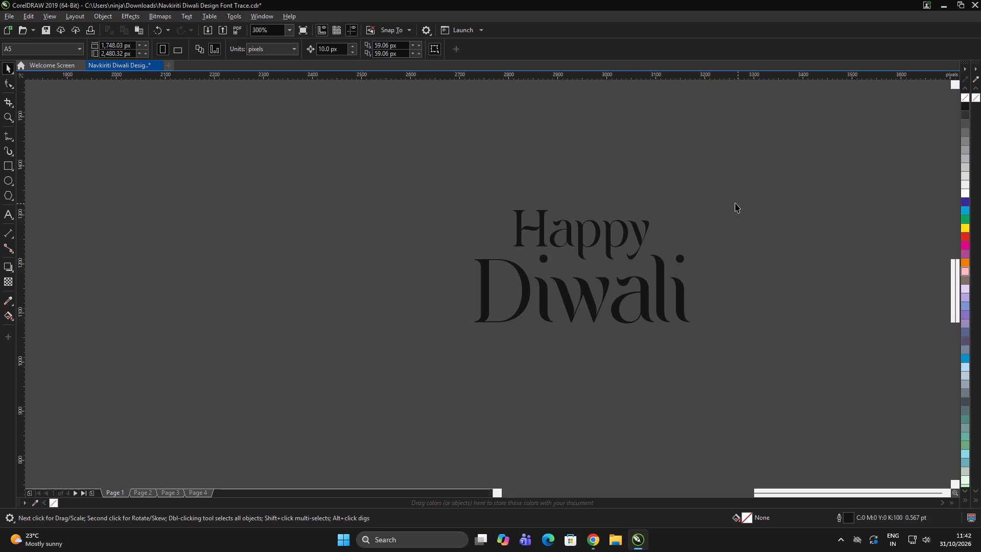
Nudge "Happy" slightly down toward "Diwali", keeping the words centred.
scroll(650, 251, "up", 2)
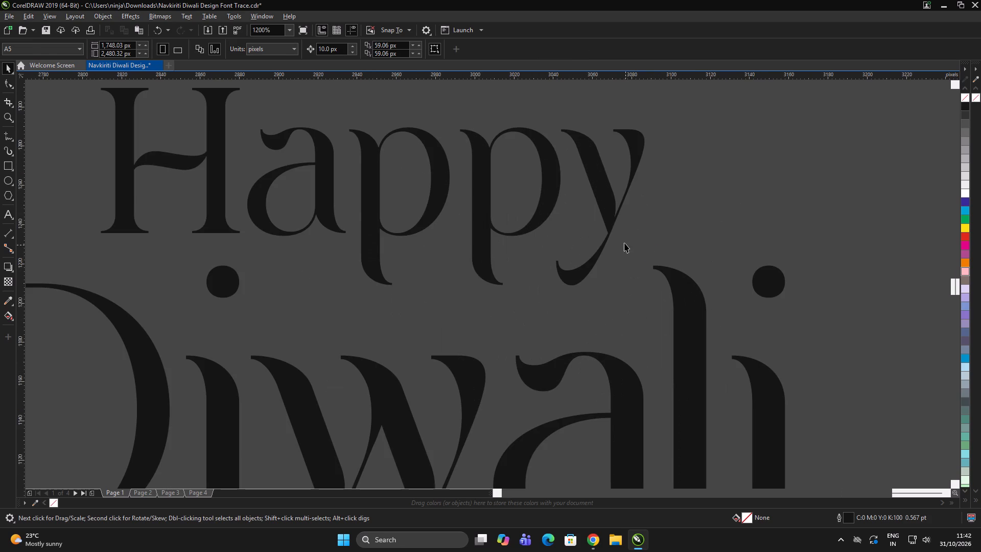
left_click(611, 220)
left_click_drag(602, 198, 603, 206)
scroll(584, 222, "down", 3)
double_click(663, 203)
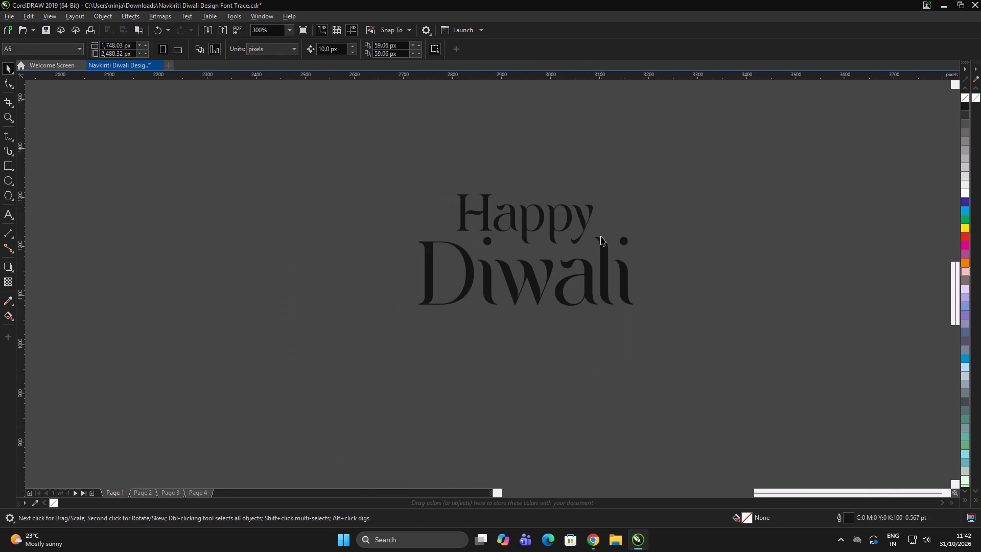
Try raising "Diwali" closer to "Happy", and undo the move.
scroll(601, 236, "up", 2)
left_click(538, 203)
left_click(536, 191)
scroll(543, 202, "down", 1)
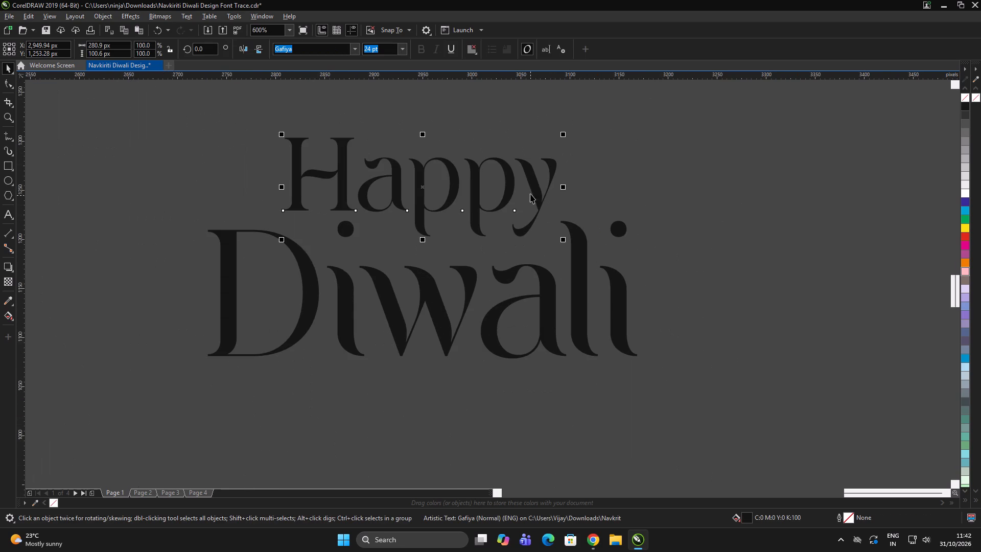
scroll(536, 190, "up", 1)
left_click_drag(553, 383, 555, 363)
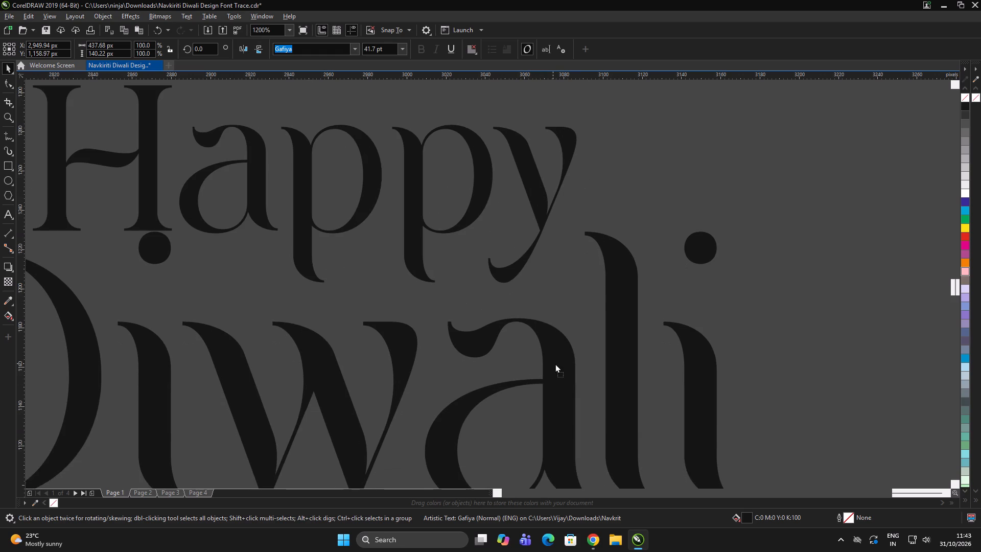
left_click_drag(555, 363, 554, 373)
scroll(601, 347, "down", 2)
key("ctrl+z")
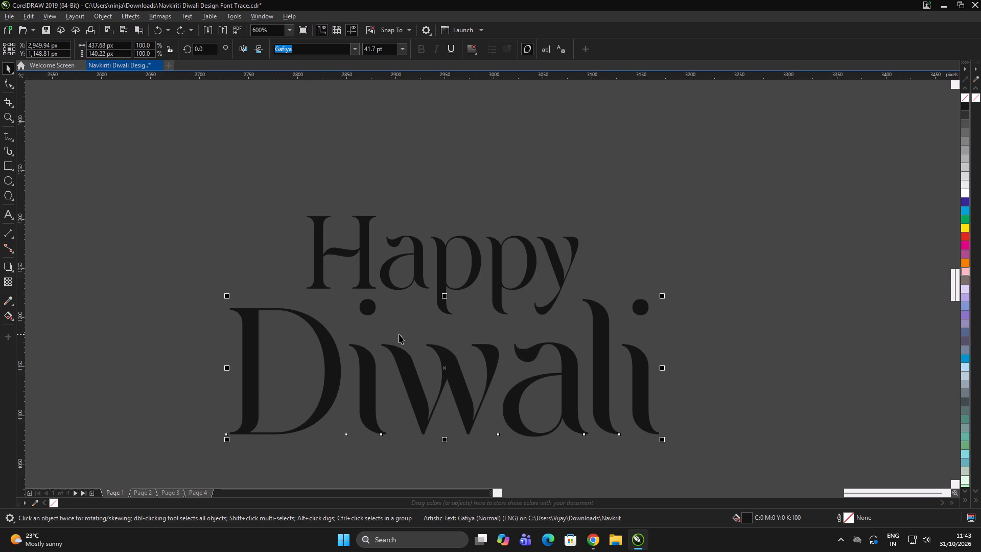
Nudge "Happy" slightly further down so it sits tighter above "Diwali".
scroll(359, 314, "up", 1)
scroll(377, 304, "down", 2)
double_click(641, 297)
scroll(458, 282, "up", 1)
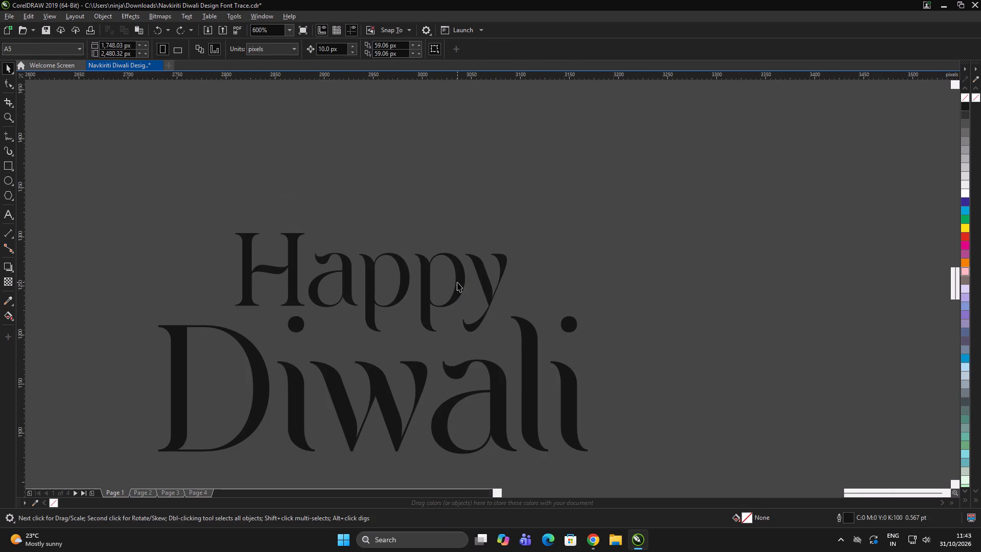
left_click(460, 282)
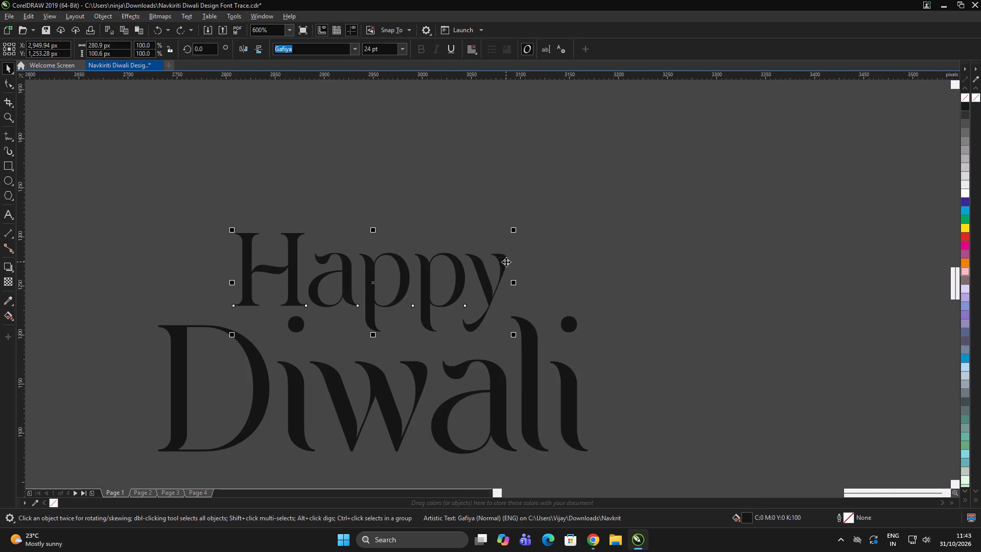
left_click(561, 275)
left_click(487, 289)
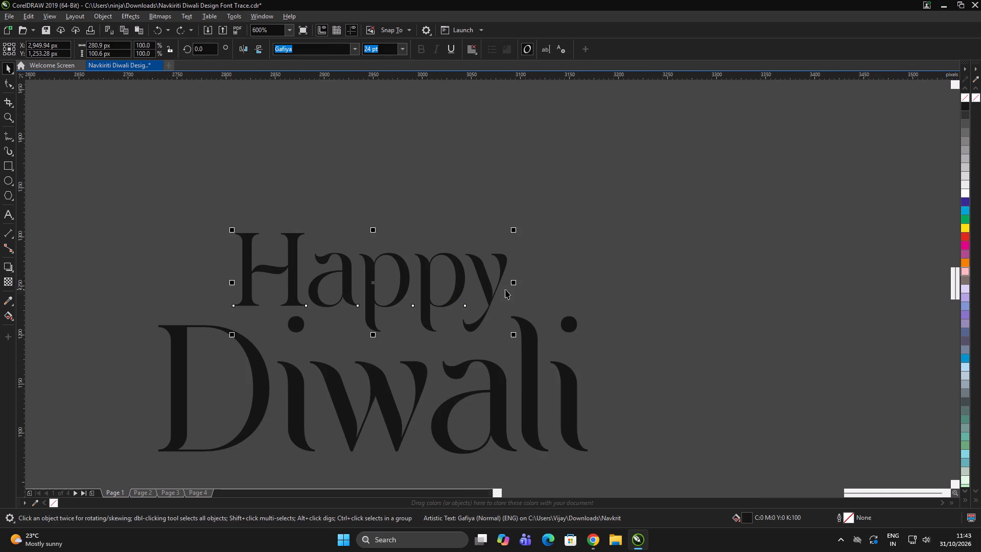
left_click(515, 284)
scroll(493, 283, "up", 1)
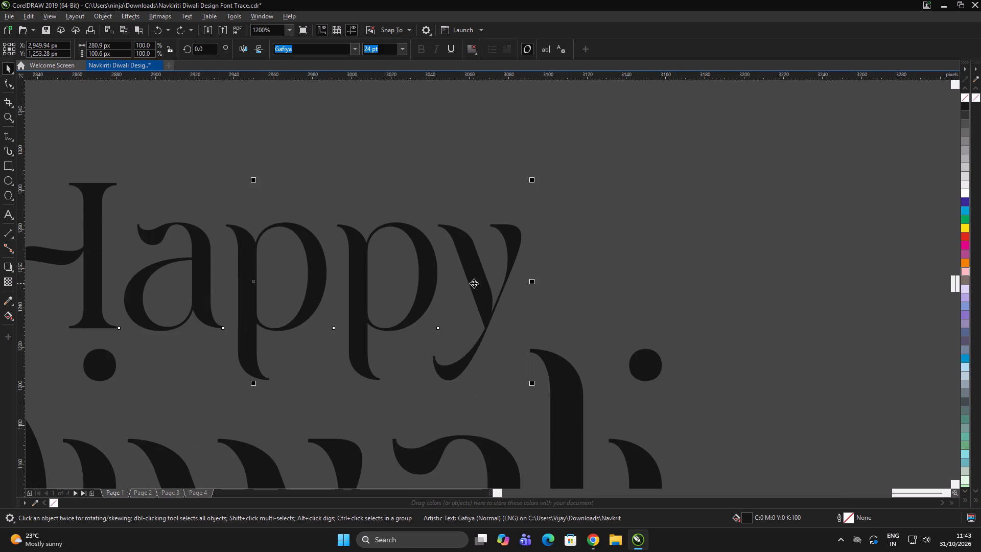
left_click_drag(474, 283, 474, 287)
scroll(633, 226, "down", 2)
left_click(645, 220)
Move "Diwali" up about 5 px to close the gap under "Happy".
scroll(537, 293, "up", 1)
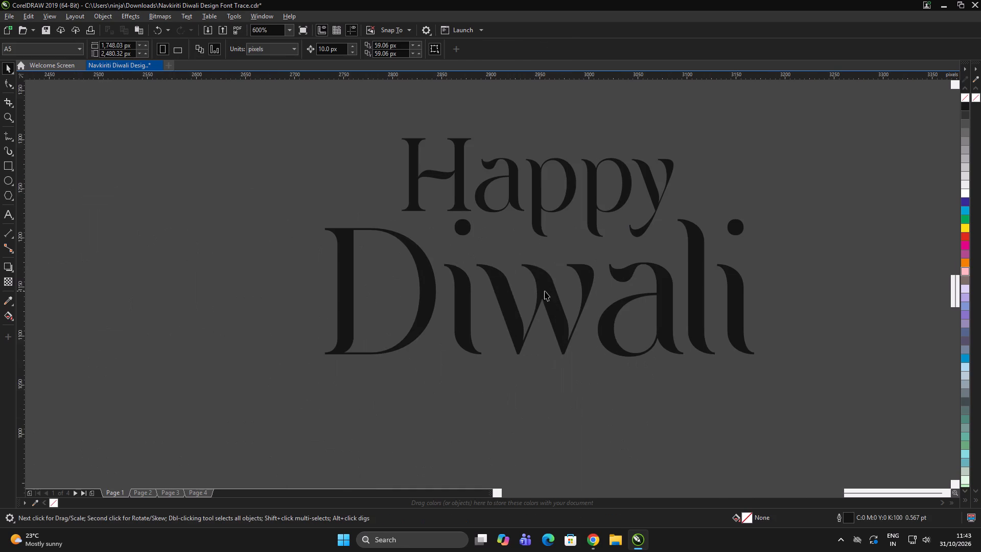
left_click(546, 290)
left_click_drag(548, 292, 549, 287)
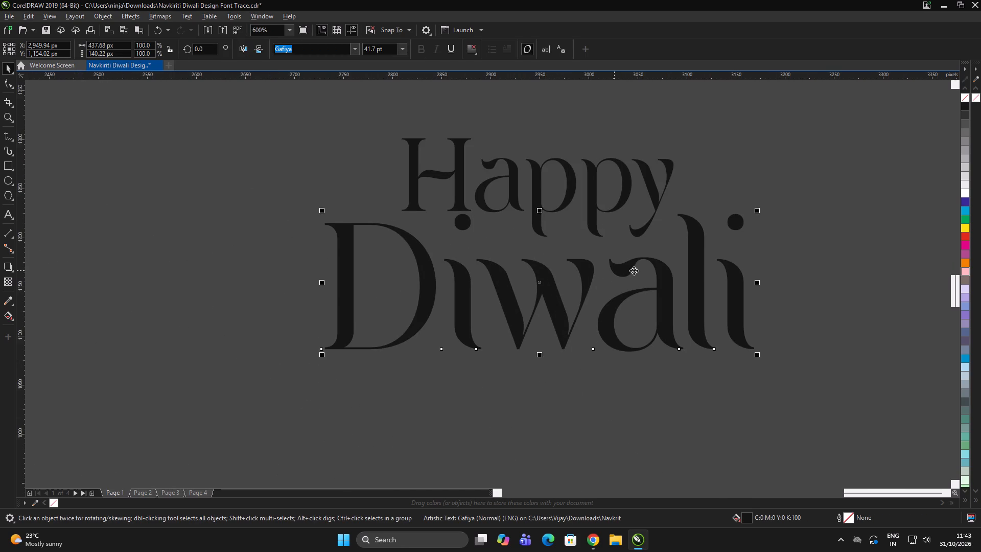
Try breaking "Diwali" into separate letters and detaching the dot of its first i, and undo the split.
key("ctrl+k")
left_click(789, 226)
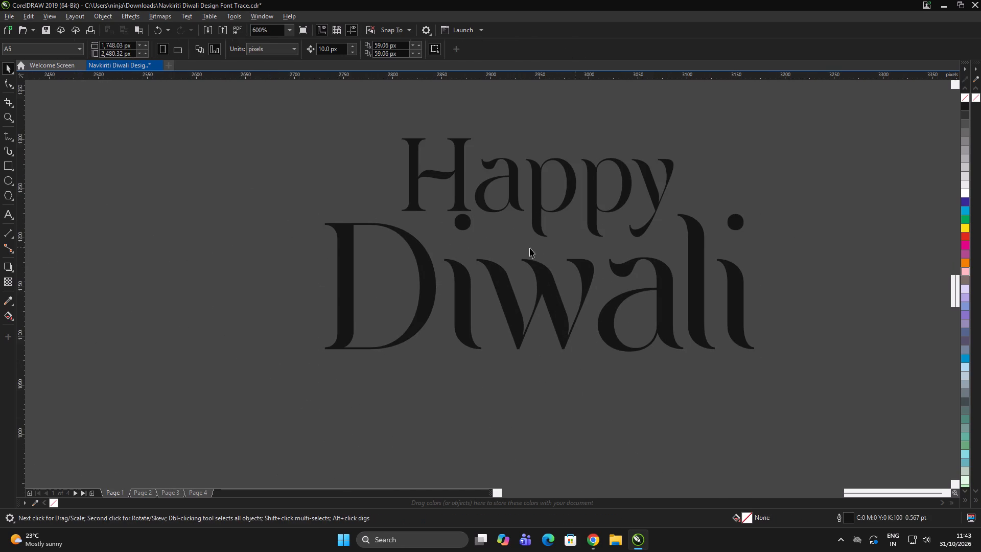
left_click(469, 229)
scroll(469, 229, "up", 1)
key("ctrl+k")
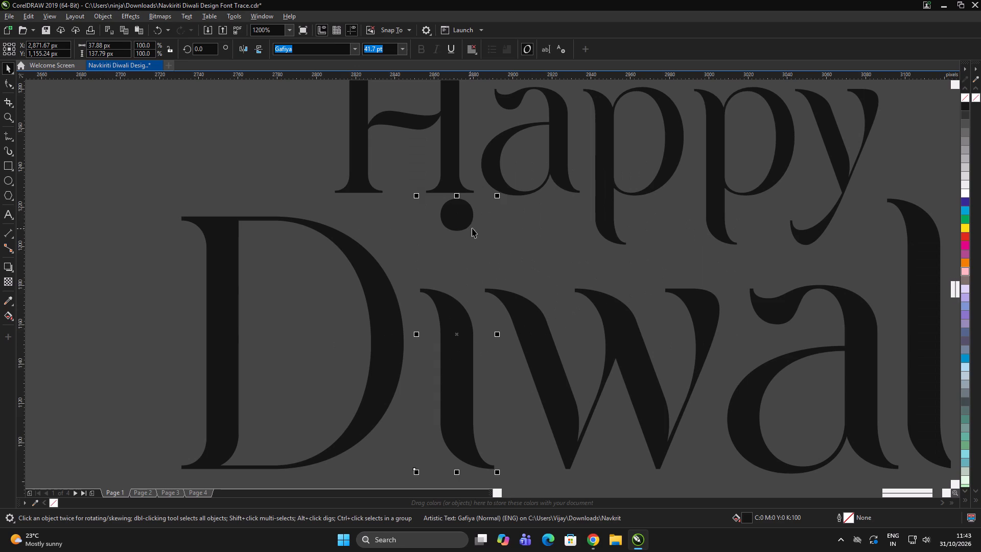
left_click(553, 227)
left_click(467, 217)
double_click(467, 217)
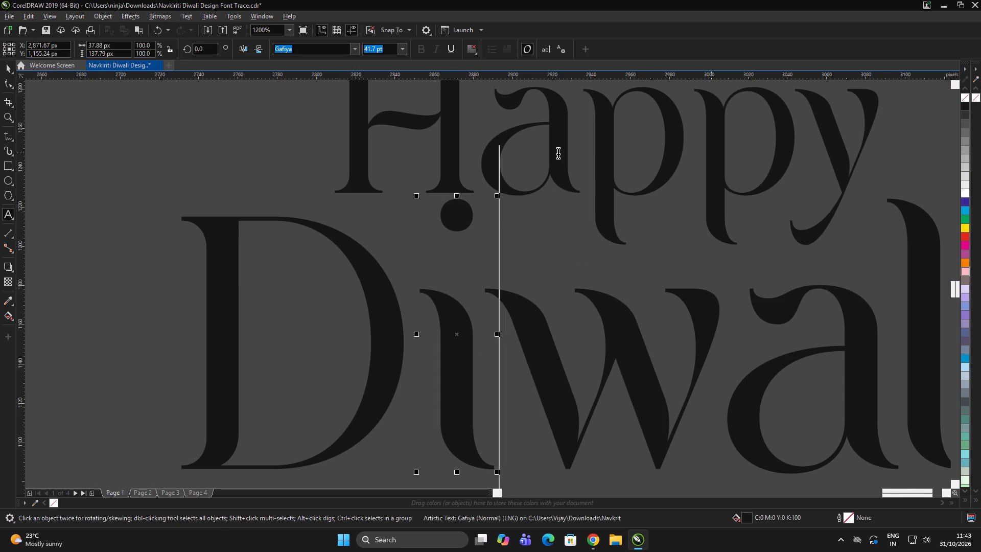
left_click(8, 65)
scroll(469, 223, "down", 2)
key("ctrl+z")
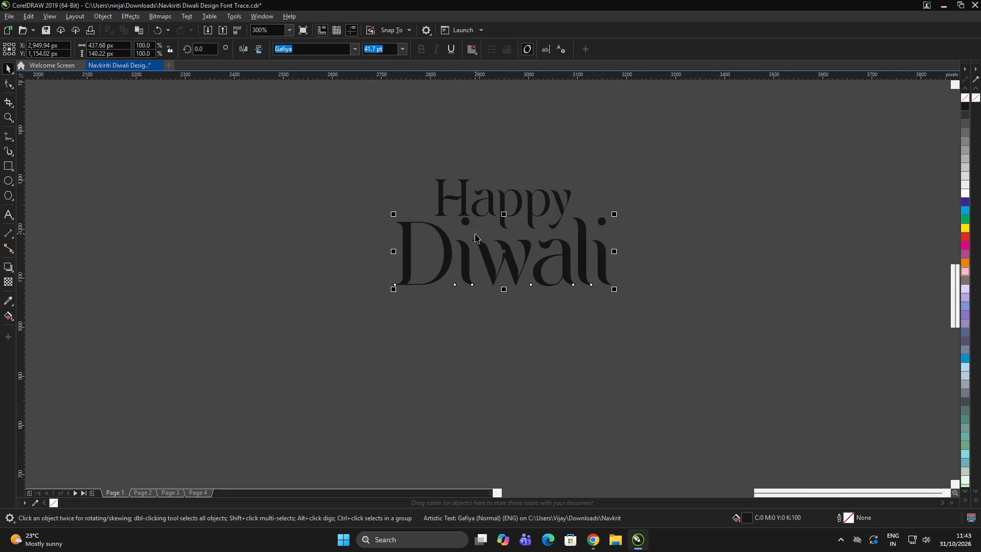
Place a duplicate of the word "Diwali" in the empty space below the "Happy Diwali" lettering.
scroll(471, 246, "up", 1)
scroll(456, 266, "down", 2)
left_click_drag(459, 263, 447, 337)
right_click(447, 337)
Draw a circle about 16 px across over the first i's dot in the duplicate "Diwali".
scroll(456, 337, "up", 2)
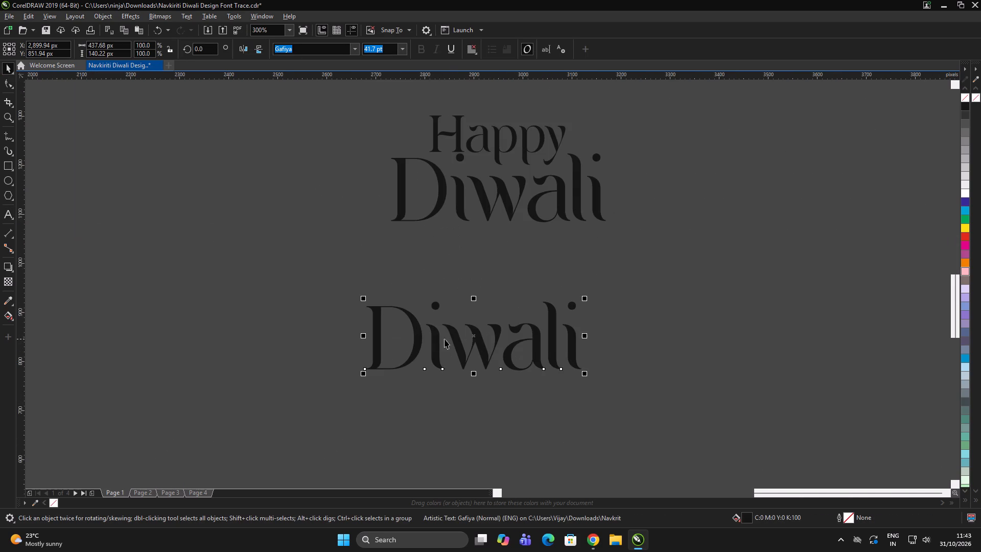
scroll(439, 312, "up", 2)
key("F5")
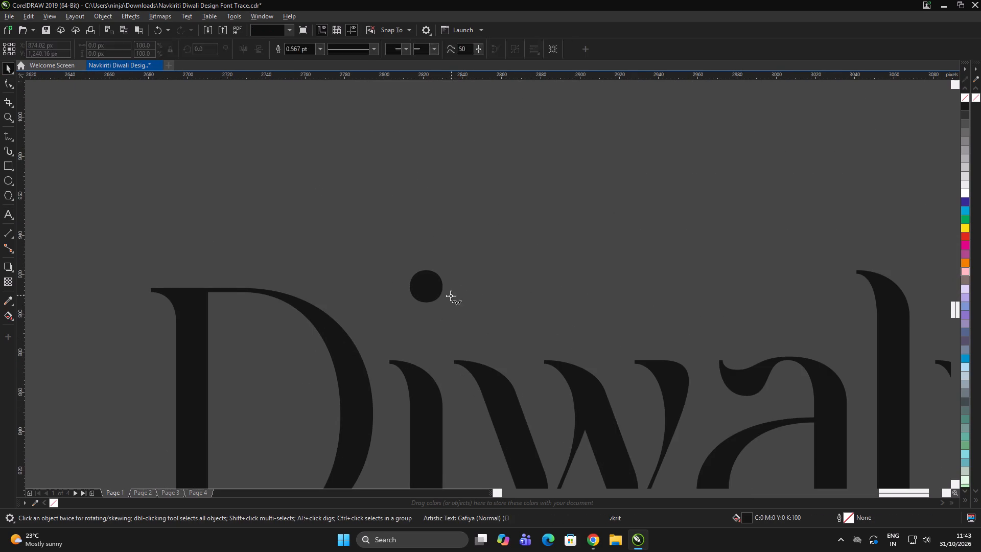
key("F6")
scroll(437, 288, "up", 2)
key("F7")
left_click_drag(348, 224, 371, 261, "ctrl")
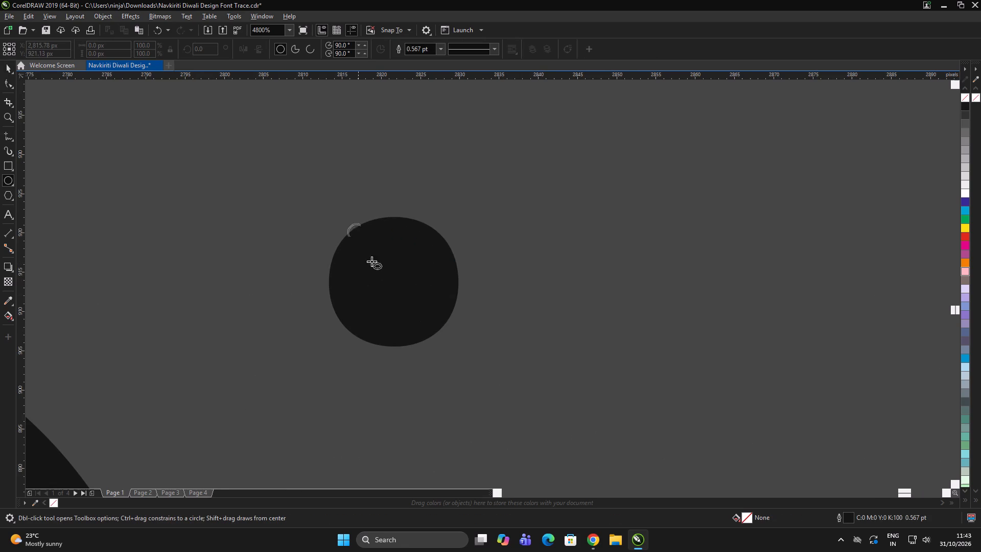
left_click_drag(371, 261, 453, 352, "ctrl")
Move the outlined circle up to just above the first i's stem in the "Diwali" under "Happy".
key("space")
left_click_drag(427, 275, 408, 271)
scroll(411, 273, "down", 4)
left_click_drag(410, 278, 432, 140)
scroll(431, 134, "up", 3)
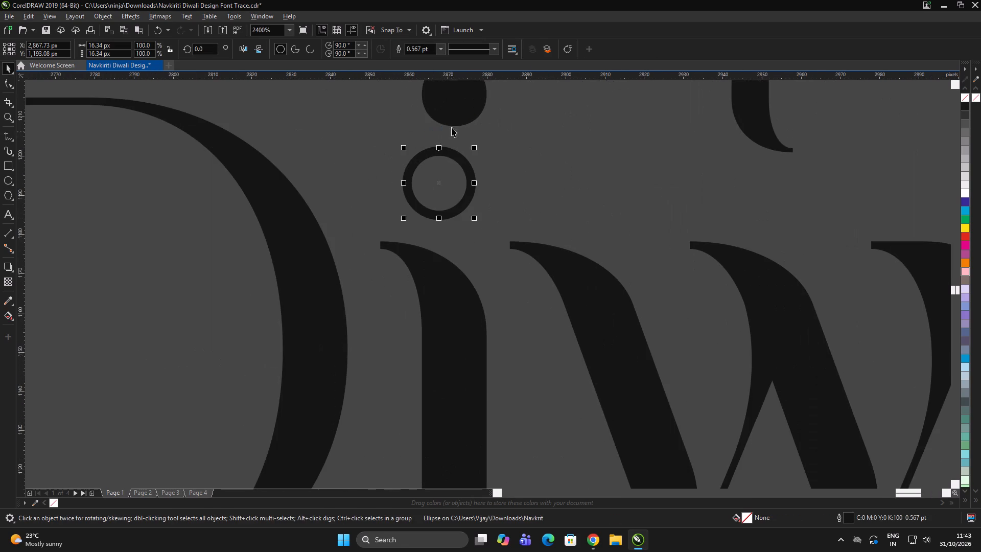
Break the "Diwali" under "Happy" apart into separate letters.
left_click(459, 116)
scroll(455, 151, "down", 2)
left_click(462, 204)
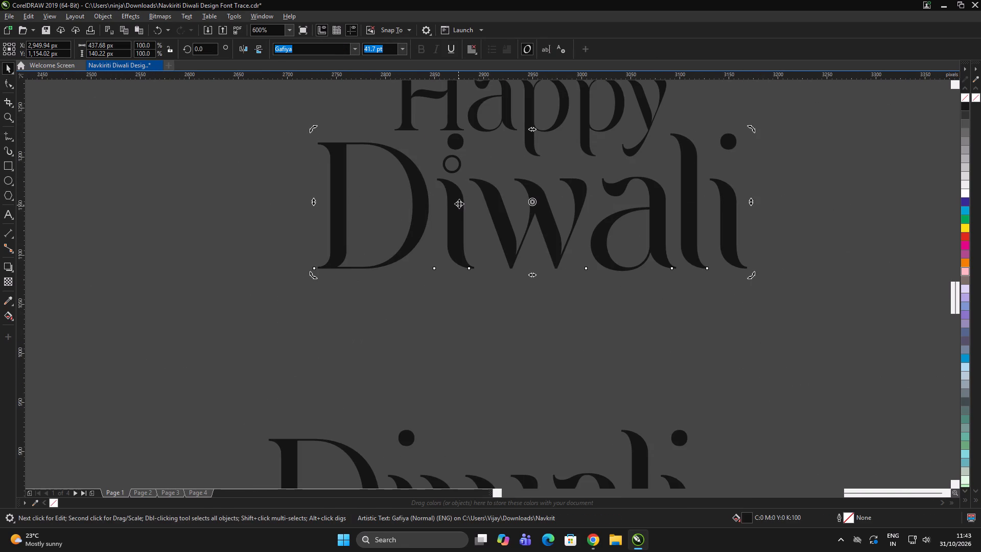
key("ctrl+k")
left_click(517, 308)
Convert the first i of "Diwali" to curves and delete its original dot.
left_click(450, 196)
key("ctrl+q")
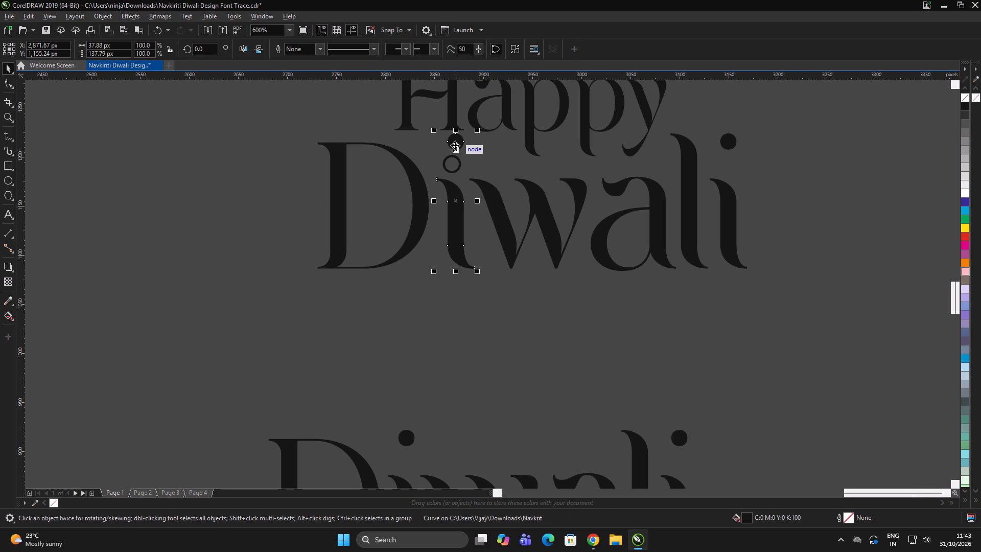
scroll(455, 145, "up", 3)
double_click(465, 140)
left_click_drag(567, 191, 346, 58)
key("Delete")
Fill the circle above the first i with the black sampled from its stem and remove the circle's outline.
left_click(452, 233)
key("space")
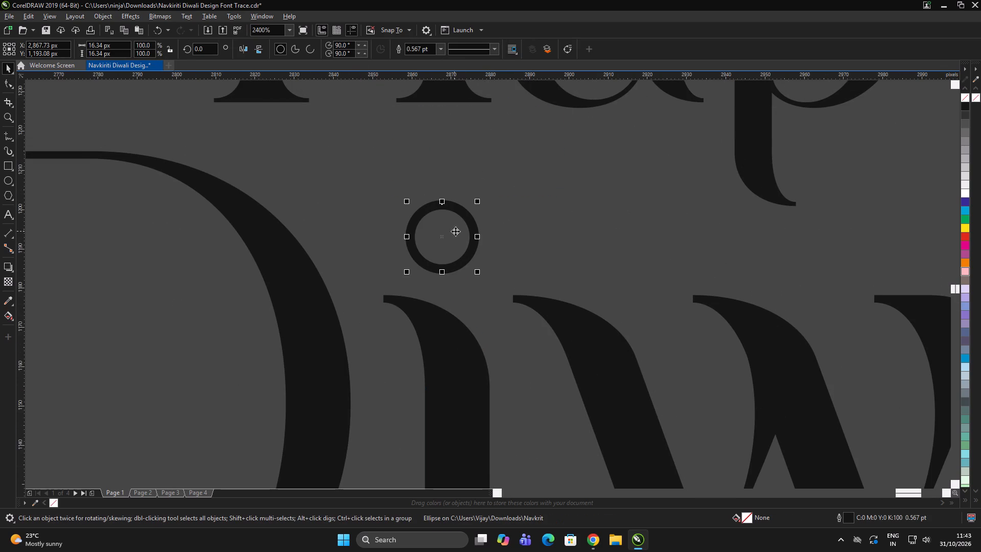
scroll(447, 300, "up", 1)
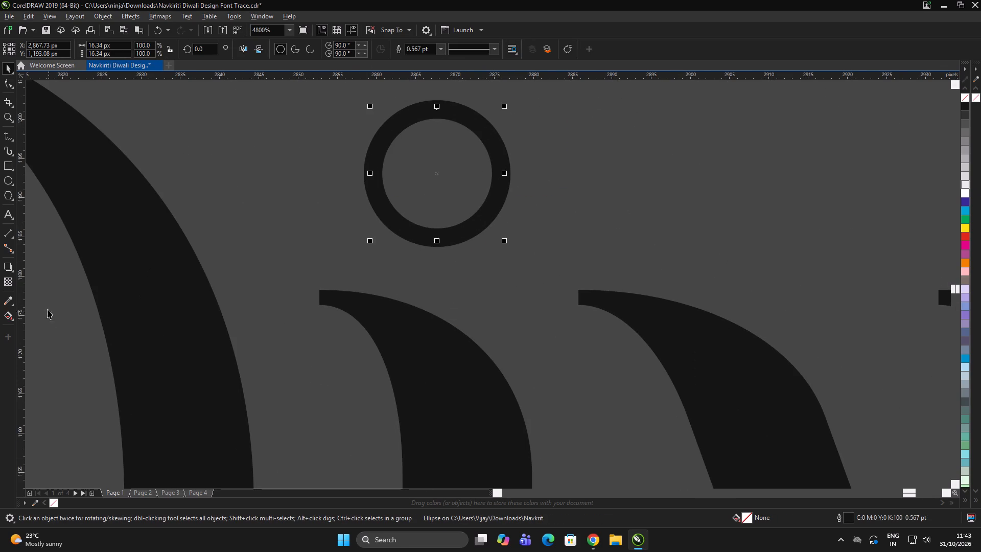
left_click(8, 298)
left_click(418, 349)
left_click(429, 194)
key("space")
left_click(444, 175)
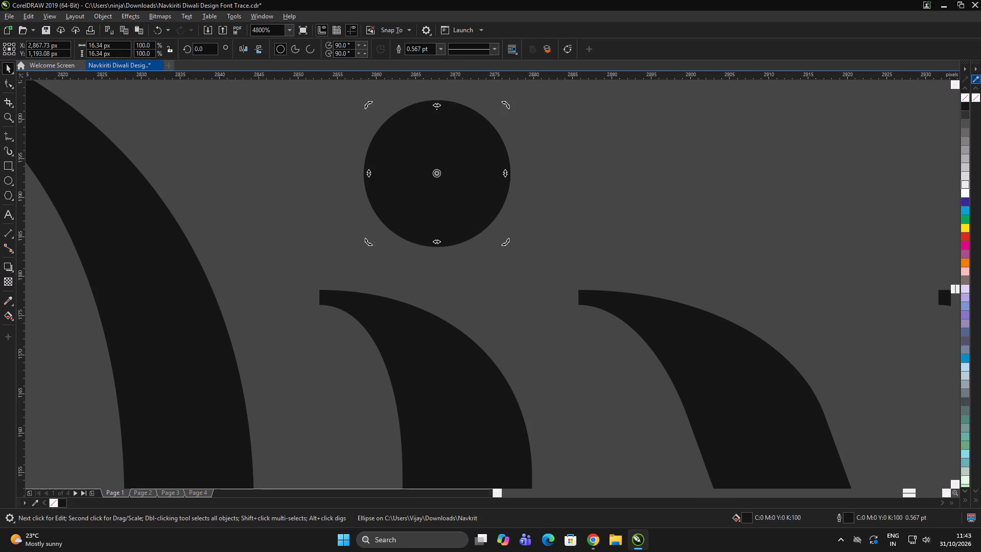
right_click(966, 97)
Nudge the round dot about 1 px down toward the first i's stem.
scroll(476, 212, "up", 1)
scroll(418, 215, "down", 3)
left_click(518, 170)
scroll(453, 192, "up", 2)
left_click(404, 181)
left_click_drag(406, 169, 401, 180)
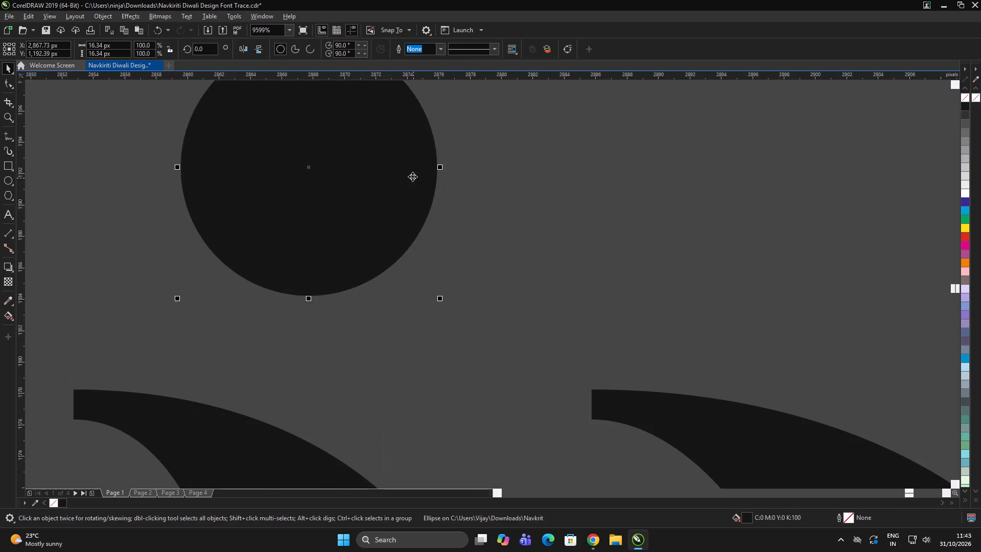
Convert the last i of "Diwali" to curves and delete its original dot.
scroll(389, 173, "down", 7)
scroll(521, 174, "up", 2)
left_click(499, 145)
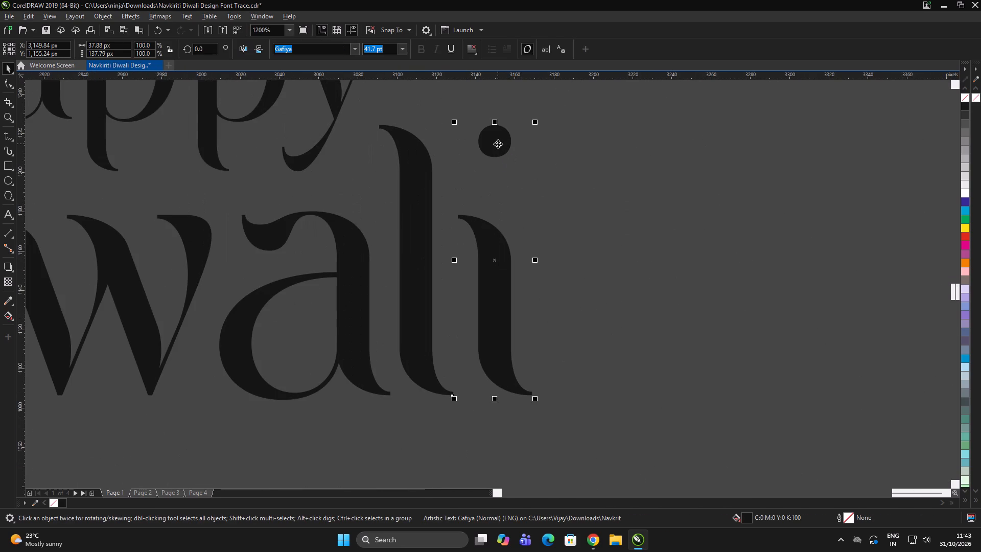
scroll(502, 144, "down", 1)
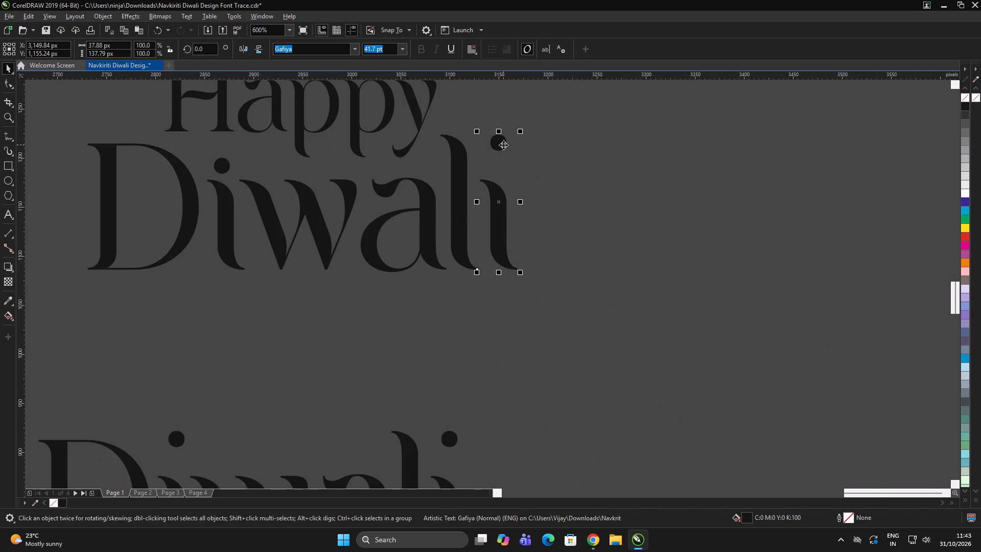
key("ctrl+q")
left_click_drag(590, 143, 585, 143)
scroll(493, 143, "up", 2)
double_click(512, 143)
left_click_drag(611, 211, 415, 74)
key("Delete")
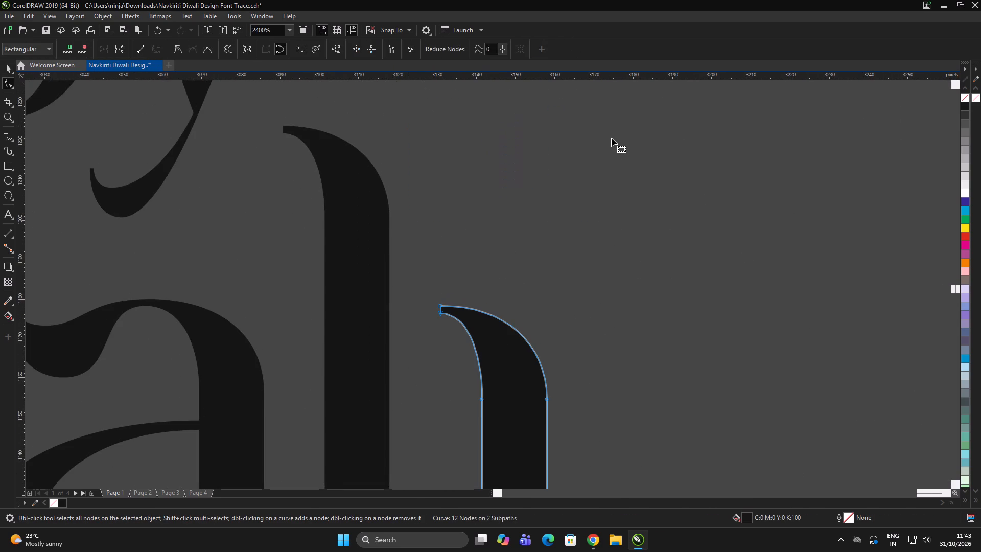
Place a copy of the round dot above the last i's stem, level with the first i's dot.
scroll(604, 154, "down", 1)
left_click(604, 191)
left_click_drag(605, 191, 578, 191)
key("space")
scroll(506, 204, "down", 2)
left_click(563, 191)
left_click_drag(559, 189, 548, 191)
scroll(361, 202, "up", 1)
left_click(396, 206)
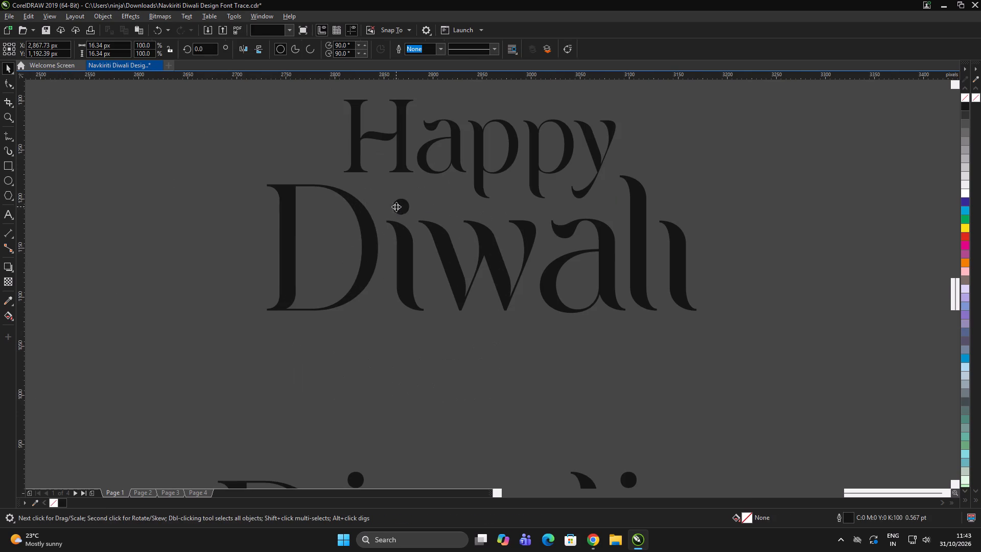
left_click_drag(404, 206, 673, 212)
right_click(673, 212, "shift")
double_click(759, 199)
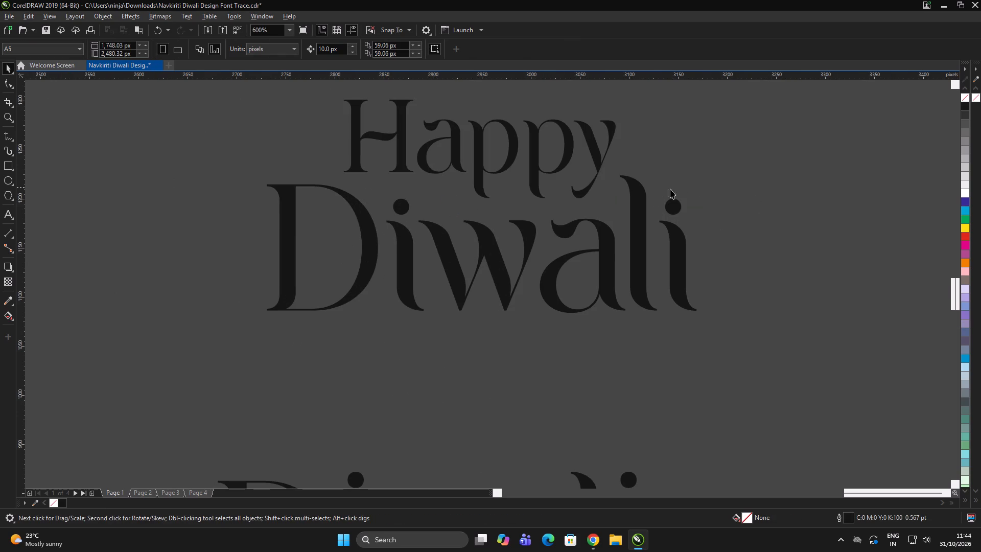
Place a copy of the full "Happy Diwali" lettering just beside the poster page and group it.
scroll(632, 200, "up", 1)
scroll(530, 216, "down", 3)
left_click(623, 303)
left_click_drag(670, 167, 275, 325)
scroll(527, 223, "down", 3)
left_click_drag(522, 234, 424, 244)
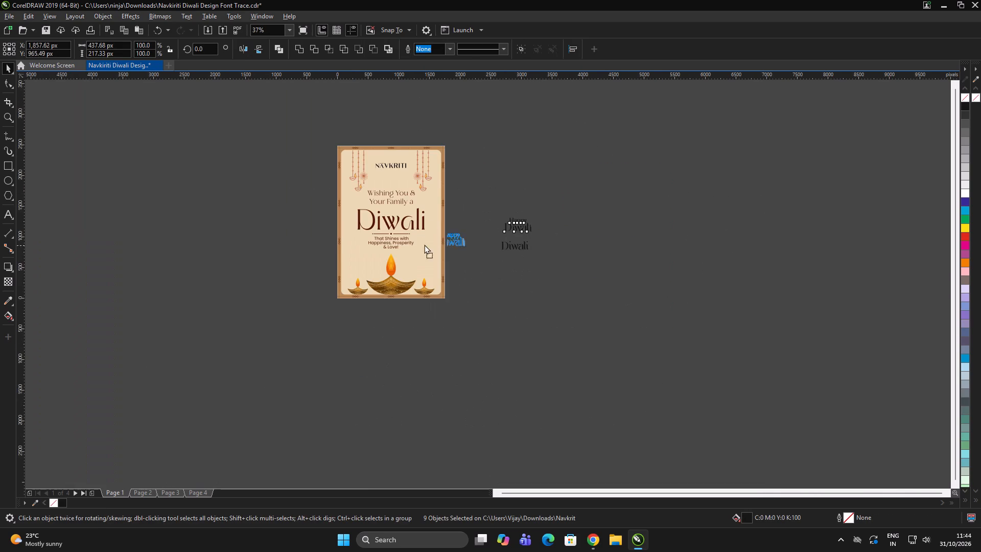
left_click_drag(424, 244, 476, 197)
right_click(476, 197)
scroll(471, 194, "up", 2)
key("ctrl+g")
left_click(553, 267, "ctrl")
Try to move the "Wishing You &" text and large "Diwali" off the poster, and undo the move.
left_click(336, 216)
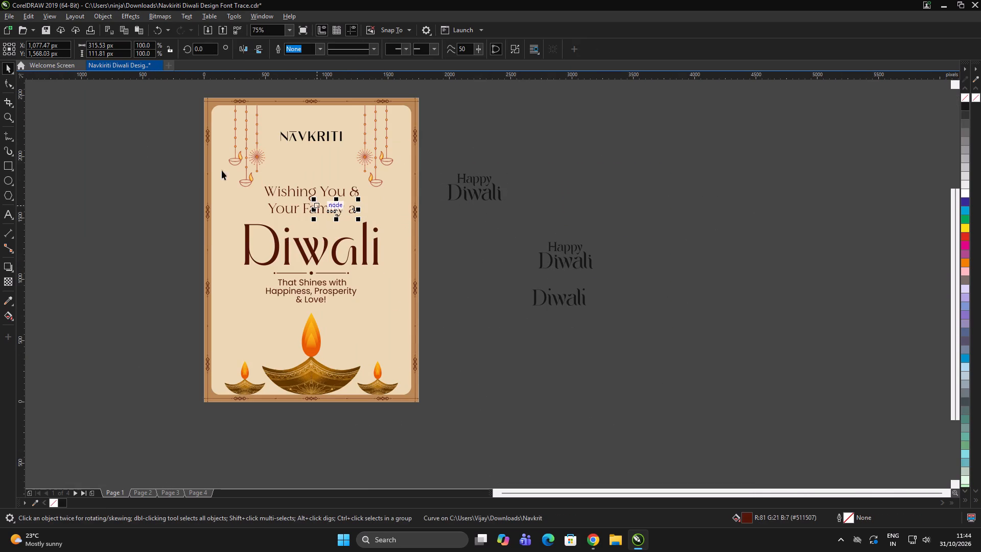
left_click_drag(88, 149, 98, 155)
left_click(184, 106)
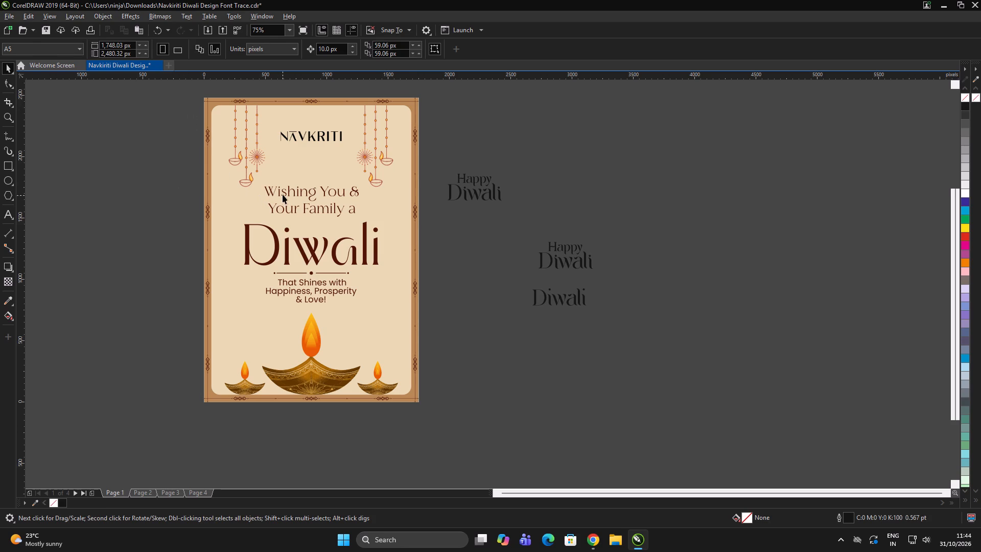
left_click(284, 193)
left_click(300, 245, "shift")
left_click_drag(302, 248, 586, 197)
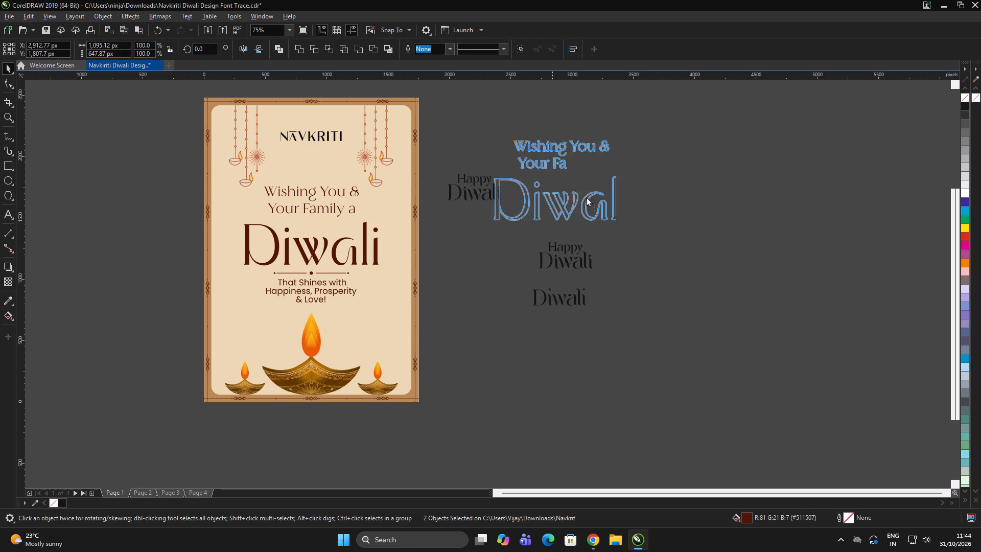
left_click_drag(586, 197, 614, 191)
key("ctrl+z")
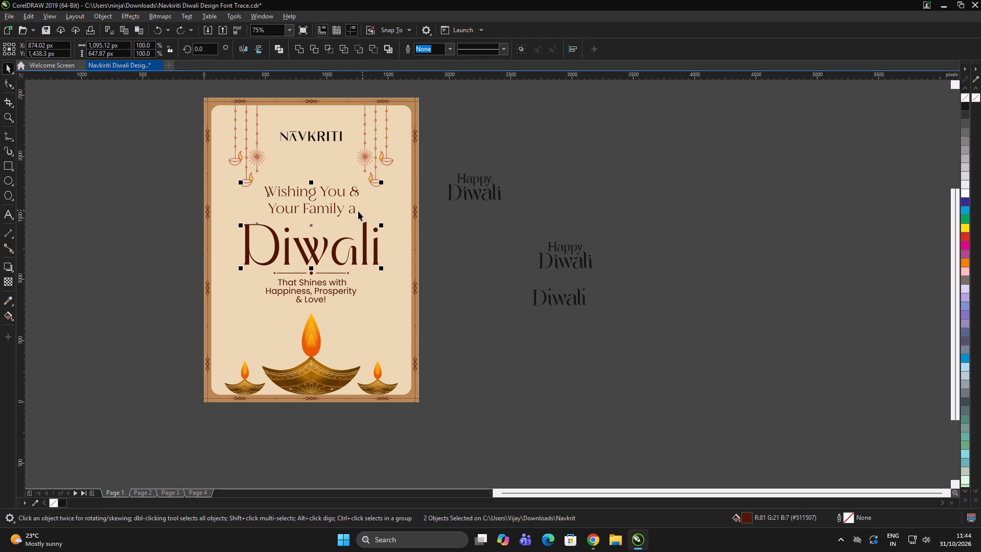
Move "Wishing You & Your Family a" and the large "Diwali" together off the poster onto the empty area beside it.
left_click(356, 212, "shift")
left_click(425, 195)
left_click_drag(426, 194, 382, 243)
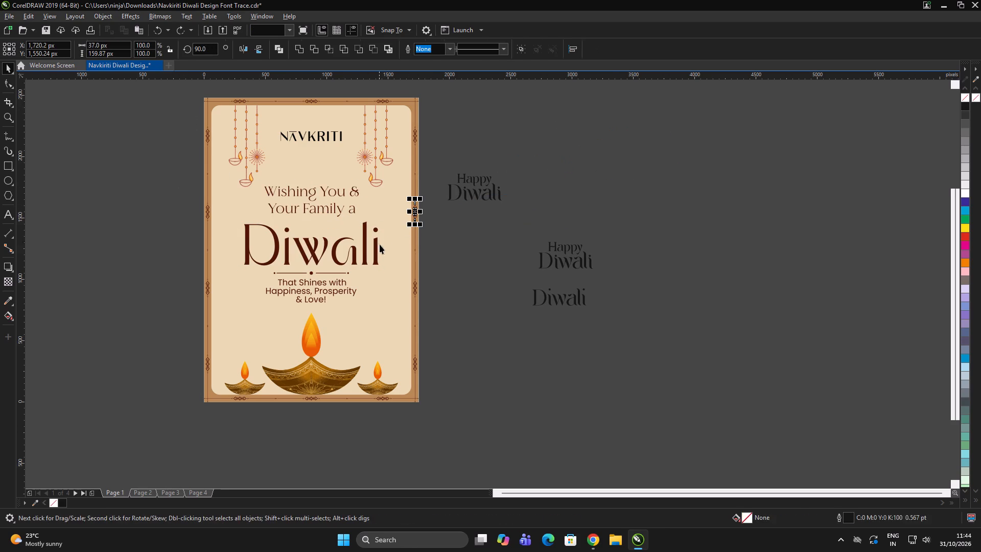
left_click_drag(426, 182, 396, 260)
key("ctrl+g")
left_click(430, 185)
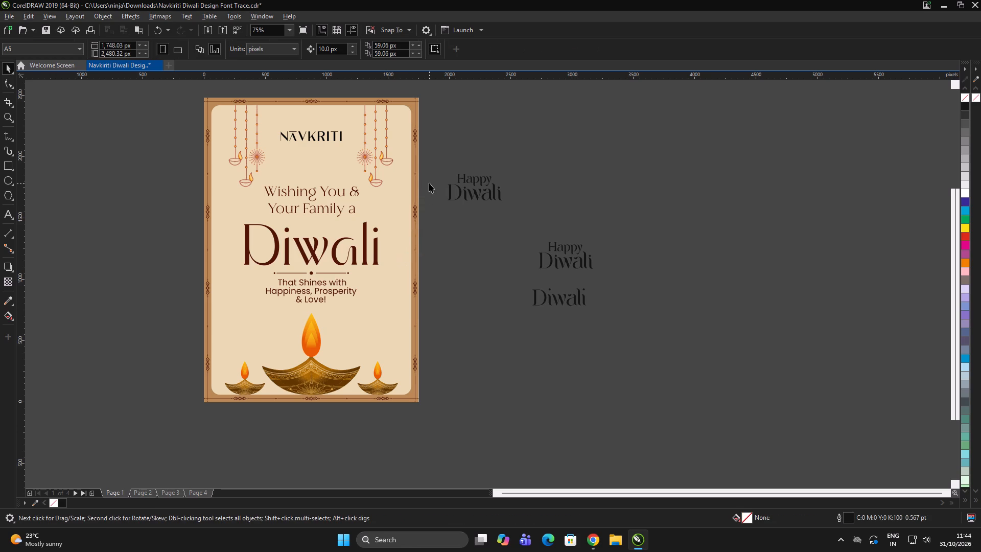
left_click_drag(429, 182, 253, 227)
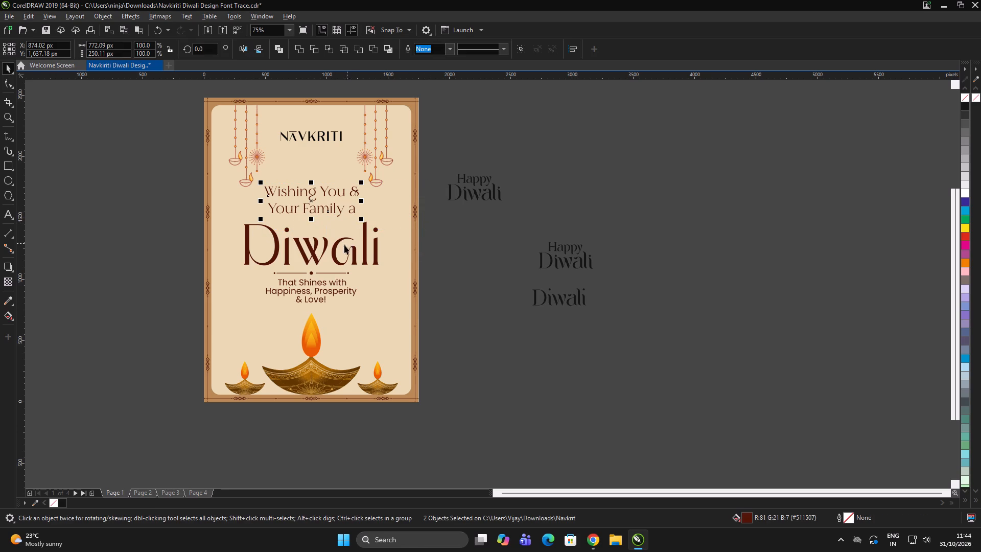
left_click(352, 252, "shift")
left_click_drag(355, 251, 696, 189)
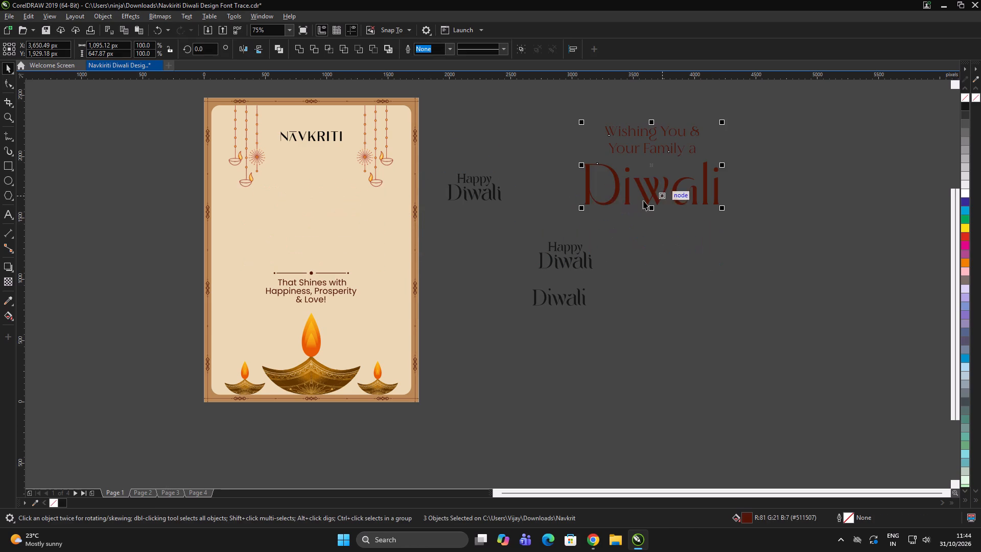
Place the grouped "Happy Diwali" lettering below the NAVKRITI logo and centre it horizontally on the poster.
left_click_drag(533, 167, 432, 222)
left_click_drag(483, 195, 329, 195)
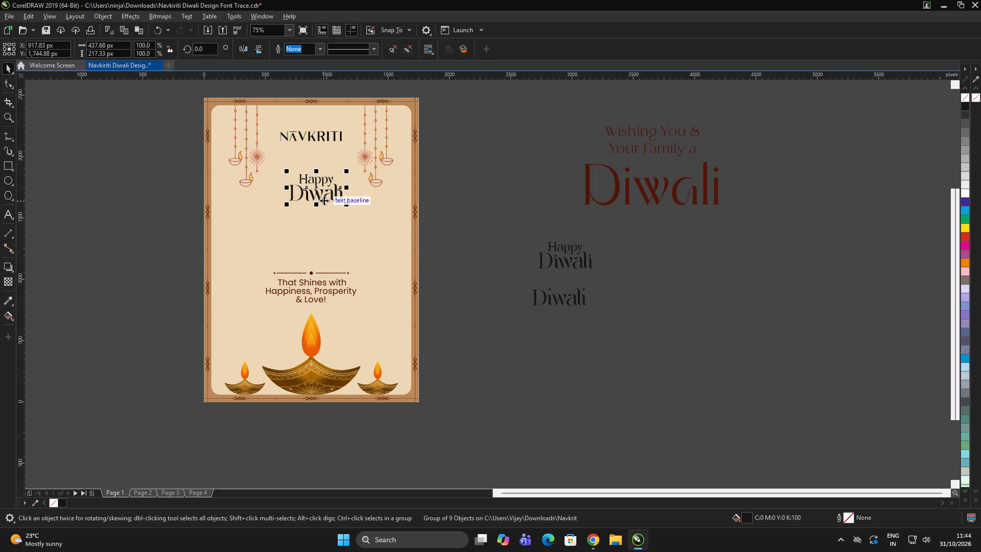
key("ctrl+h")
key("ctrl+g")
left_click(368, 231, "shift")
key("c")
left_click(434, 219)
Recolour the poster's "Happy Diwali" group with the dark red #511507 sampled from the old "Diwali" heading.
left_click(317, 193)
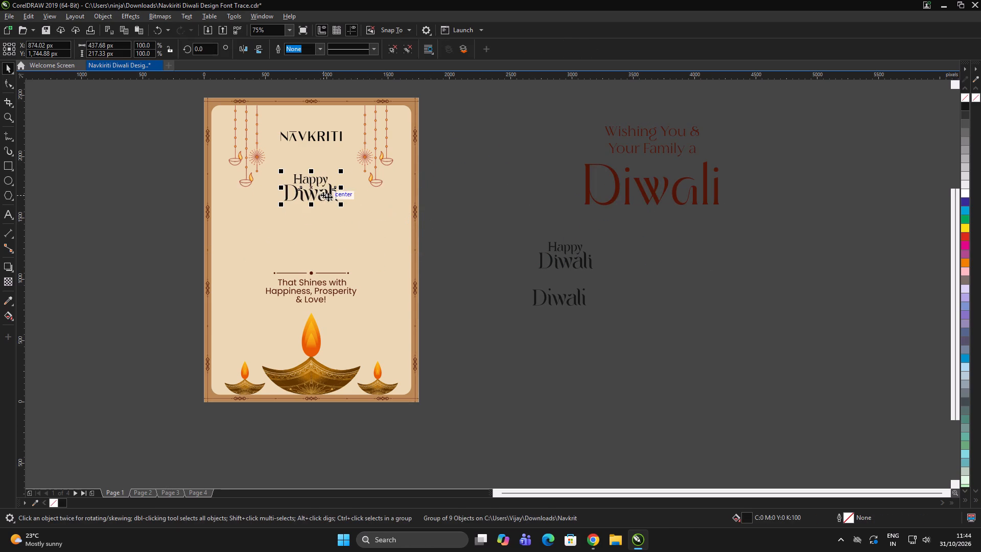
left_click(10, 301)
scroll(612, 196, "up", 3)
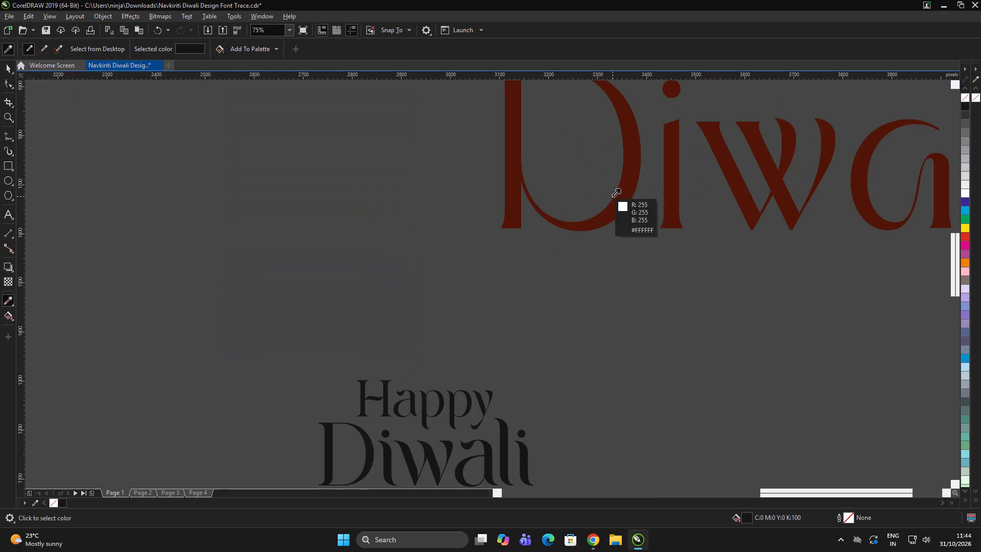
left_click(618, 200)
scroll(669, 194, "down", 3)
scroll(360, 195, "up", 10)
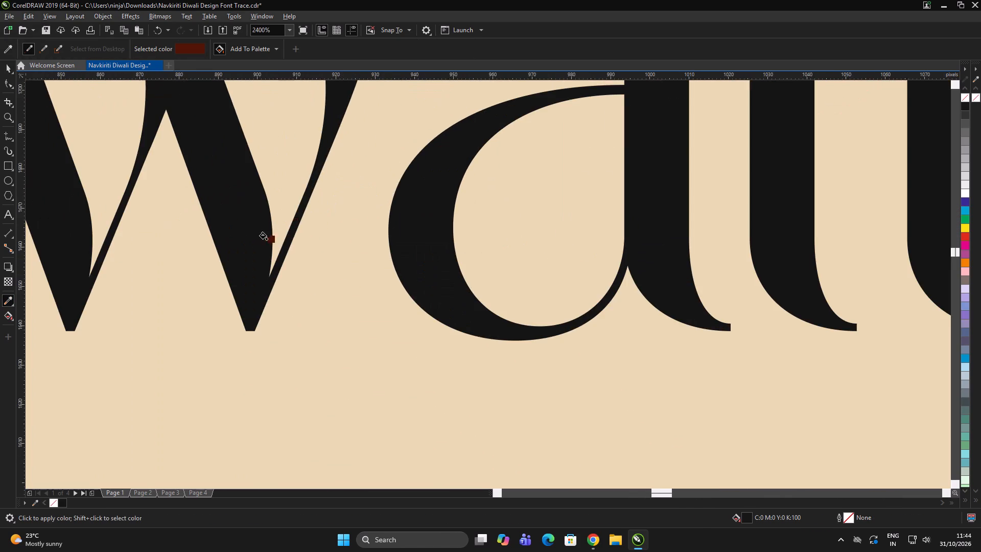
left_click(262, 237)
scroll(275, 233, "down", 4)
key("space")
left_click(264, 232)
scroll(296, 223, "down", 5)
key("ctrl+r")
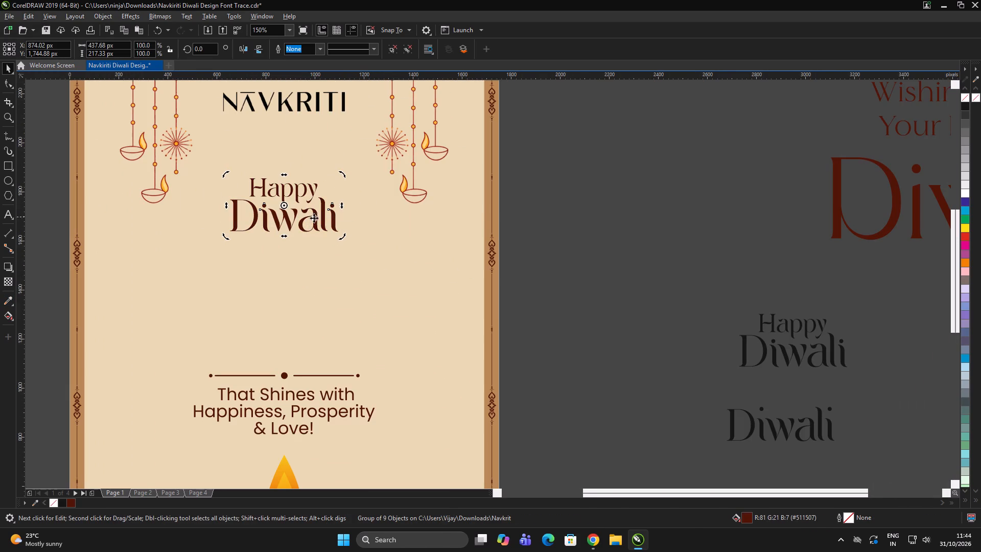
Enlarge the poster's "Happy Diwali" group from its centre to about 663 by 329 px.
left_click(335, 224)
left_click_drag(343, 235, 359, 251)
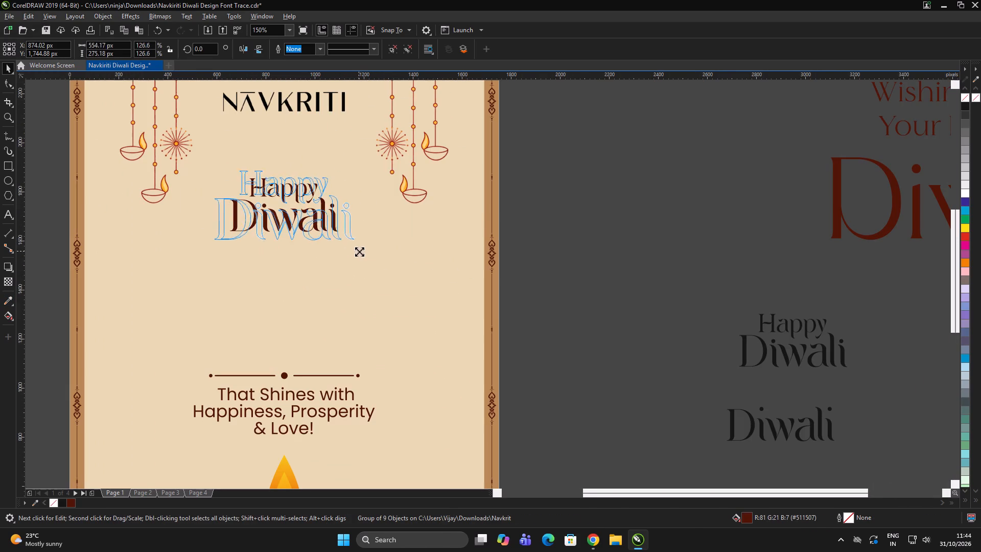
left_click_drag(359, 251, 370, 262)
key("ctrl+g")
left_click(413, 307, "shift")
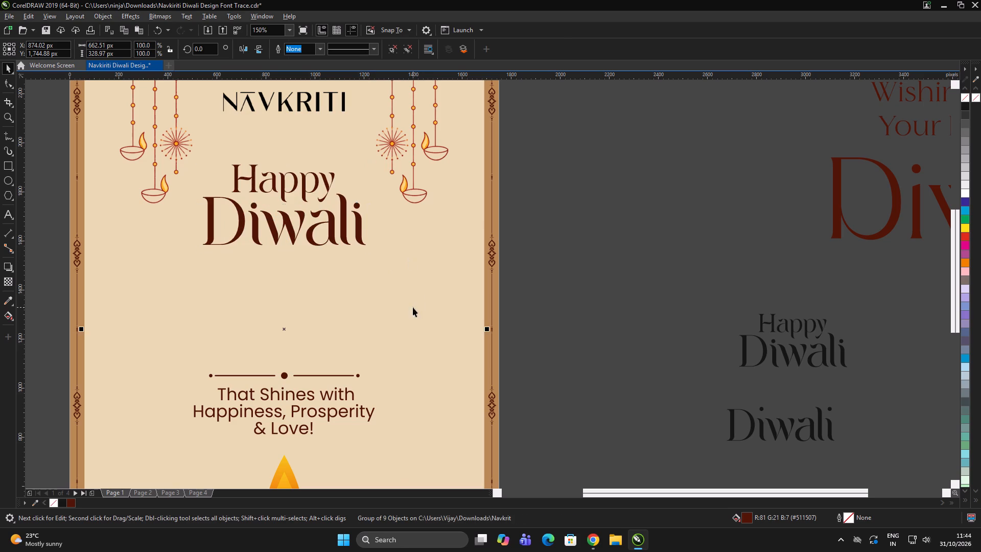
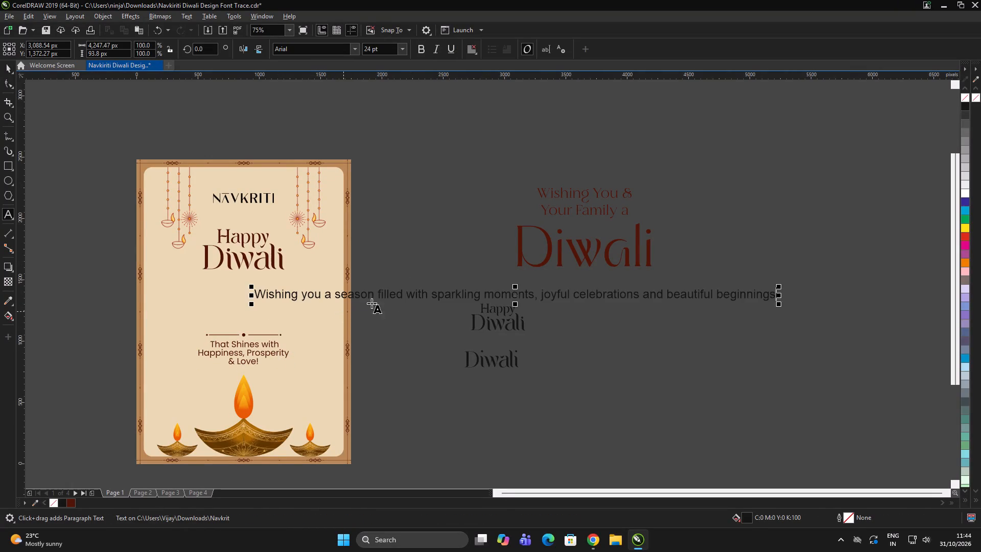
Change the font of the line "Wishing you a season filled with sparkling moments, joyful celebrations and beautiful beginnings" to Gafiya.
key("ctrl+a")
left_click(326, 48)
key("ctrl+a")
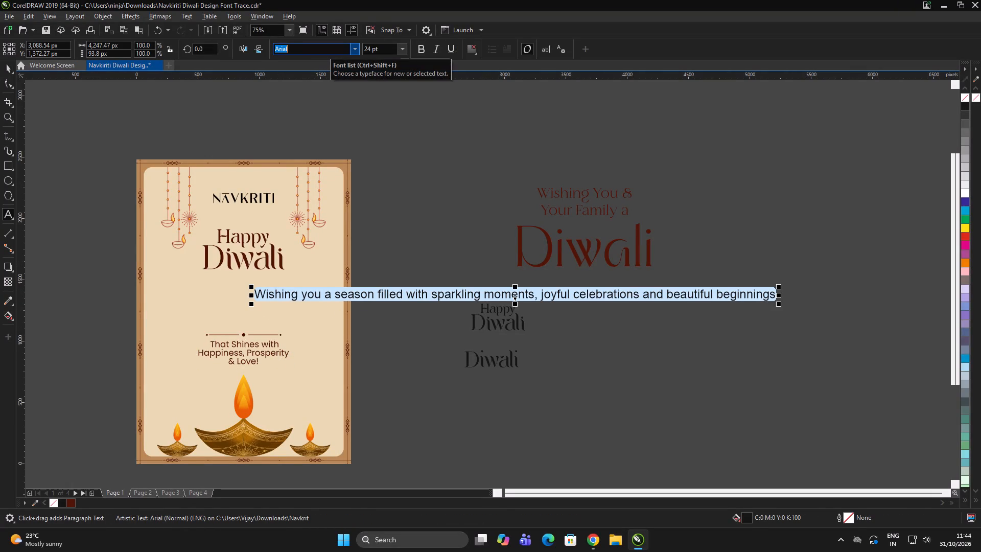
key("g")
key("Return")
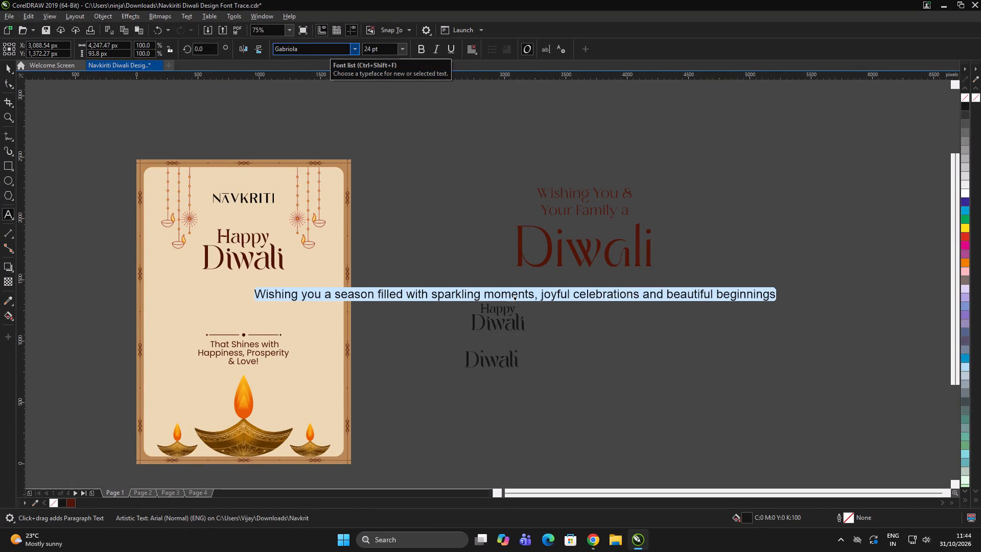
left_click(353, 48)
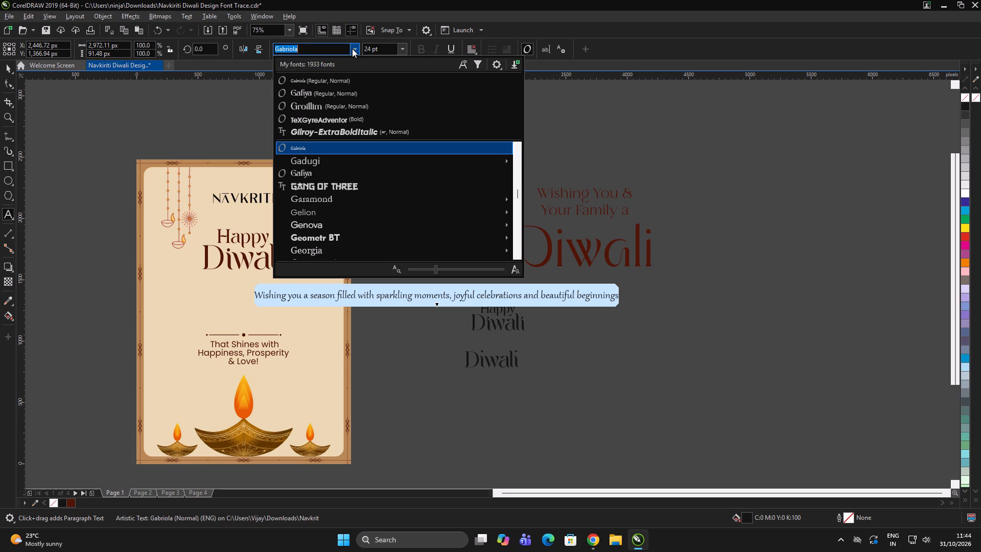
left_click(346, 94)
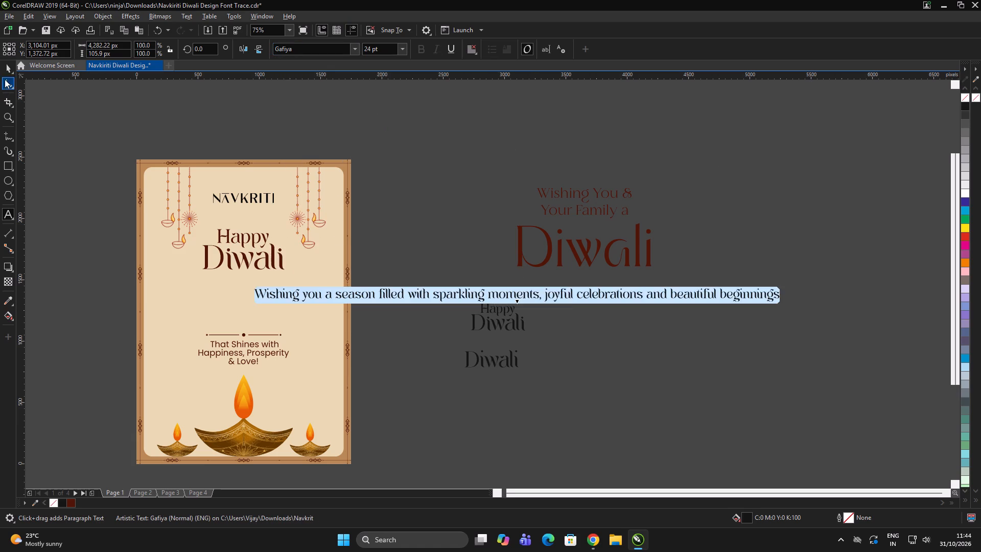
Move the greeting line onto the poster just below "Happy Diwali" and shrink it from its centre to about 2,493 px wide.
left_click(6, 70)
scroll(542, 255, "down", 2)
left_click_drag(516, 267, 471, 266)
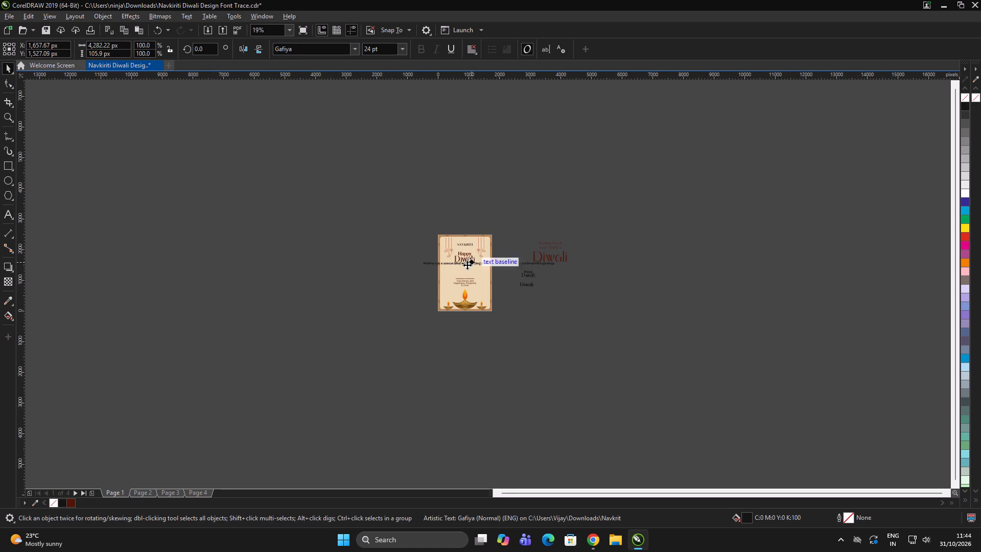
scroll(507, 269, "up", 2)
left_click_drag(657, 258, 656, 258)
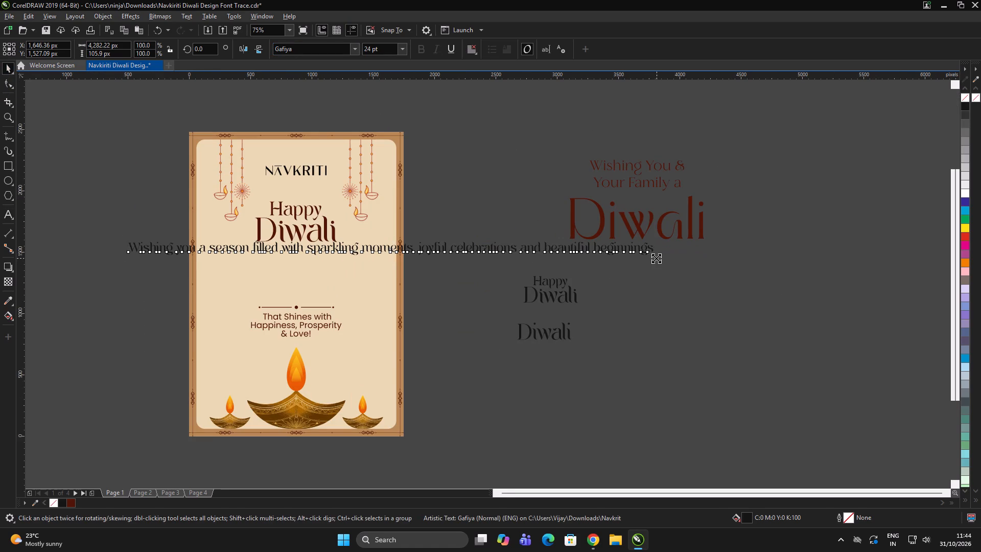
left_click_drag(656, 258, 547, 270)
Break the greeting into three lines after "sparkling" and "celebrations and", and centre-align its text.
scroll(315, 246, "up", 2)
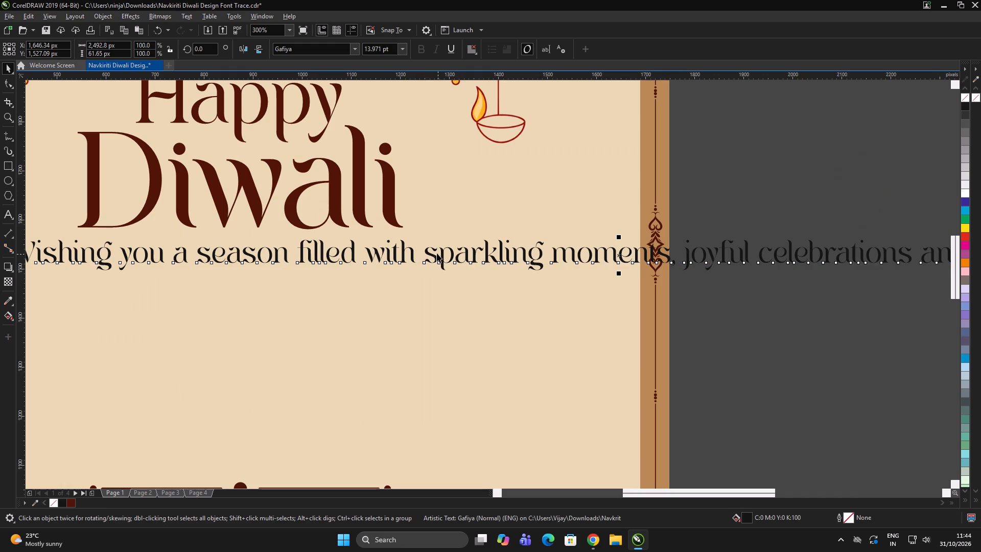
double_click(432, 252)
left_click(556, 256)
key("Return")
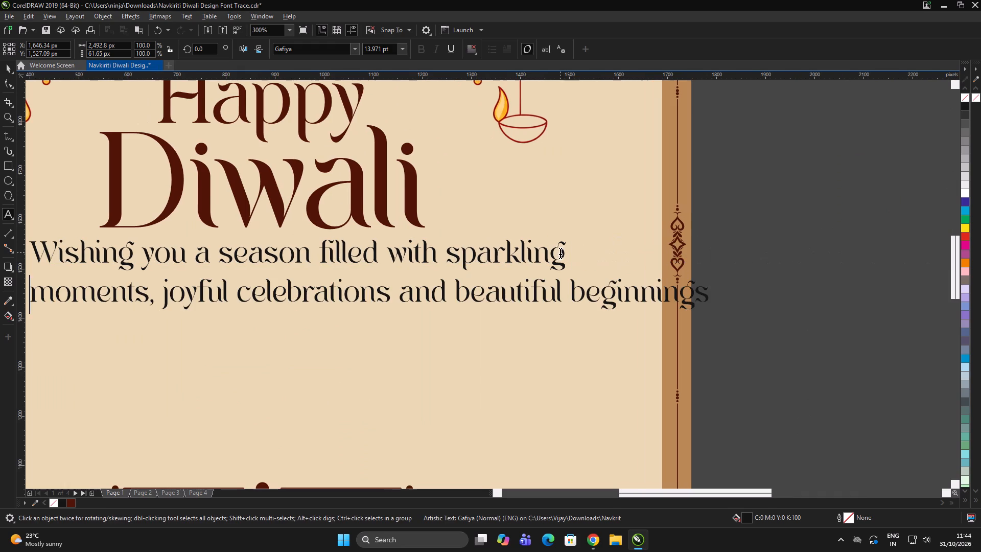
left_click(457, 293)
key("Return")
key("ctrl+a")
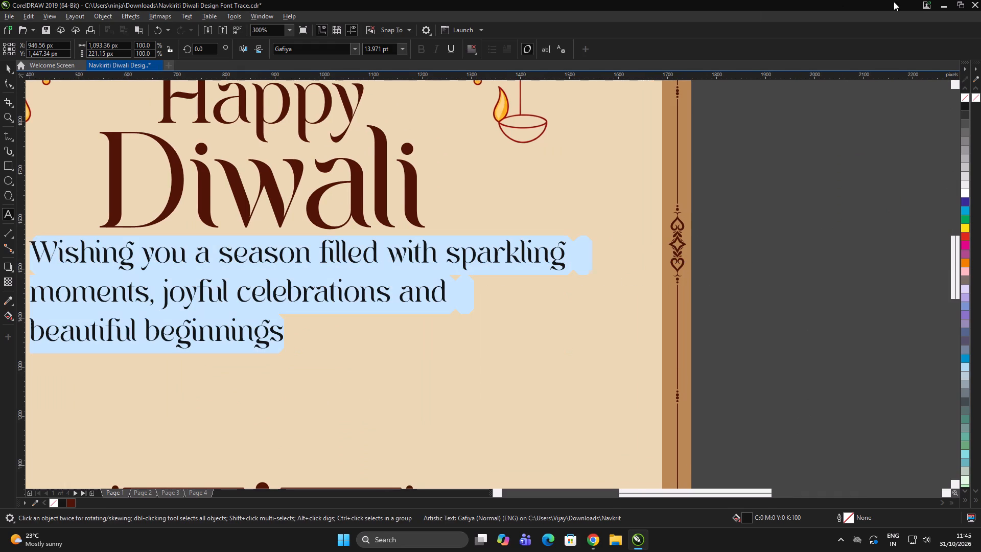
left_click(476, 46)
left_click(470, 85)
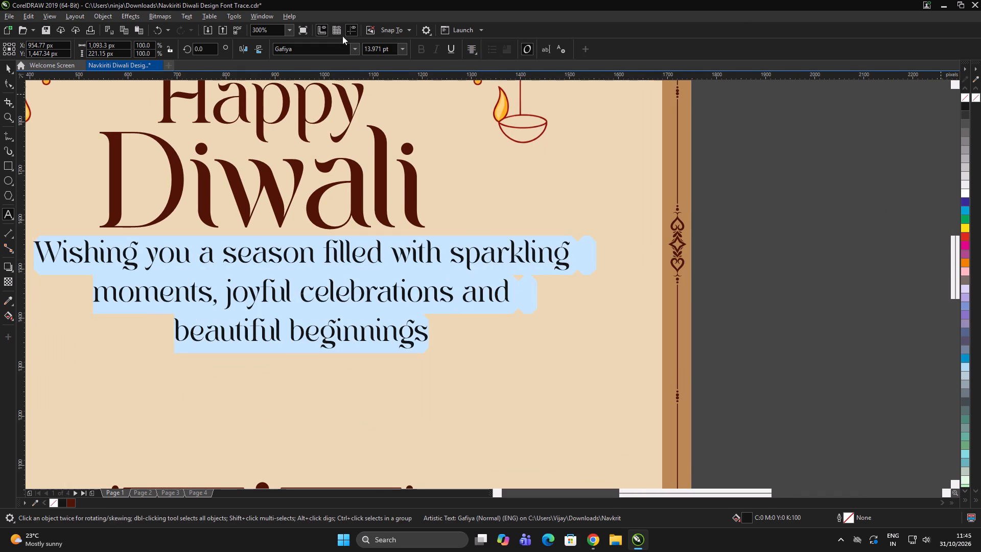
Tighten the line spacing of the three-line greeting with the Shape tool to an overall height of about 192 px.
left_click(3, 69)
left_click(8, 84)
scroll(543, 239, "down", 2)
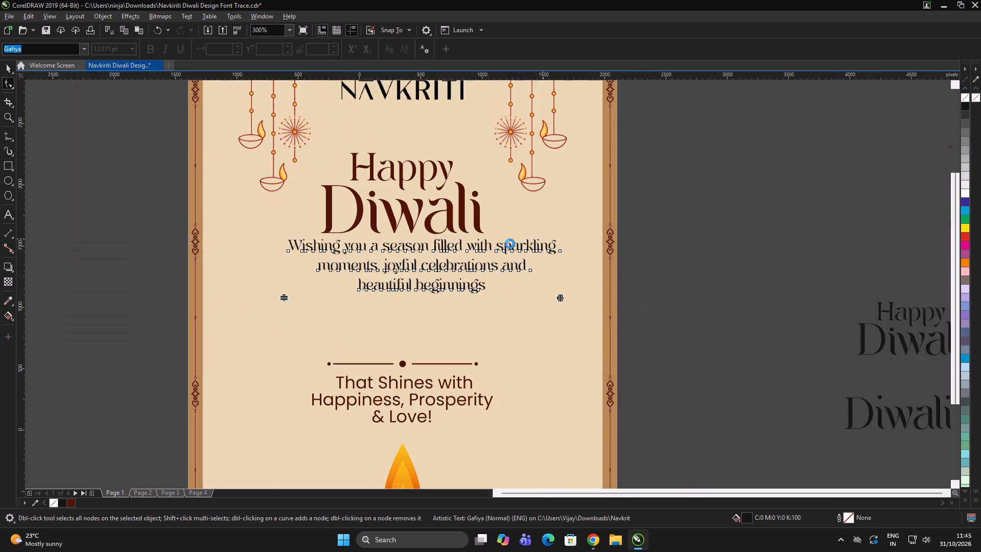
scroll(433, 244, "up", 2)
left_click_drag(341, 331, 346, 320)
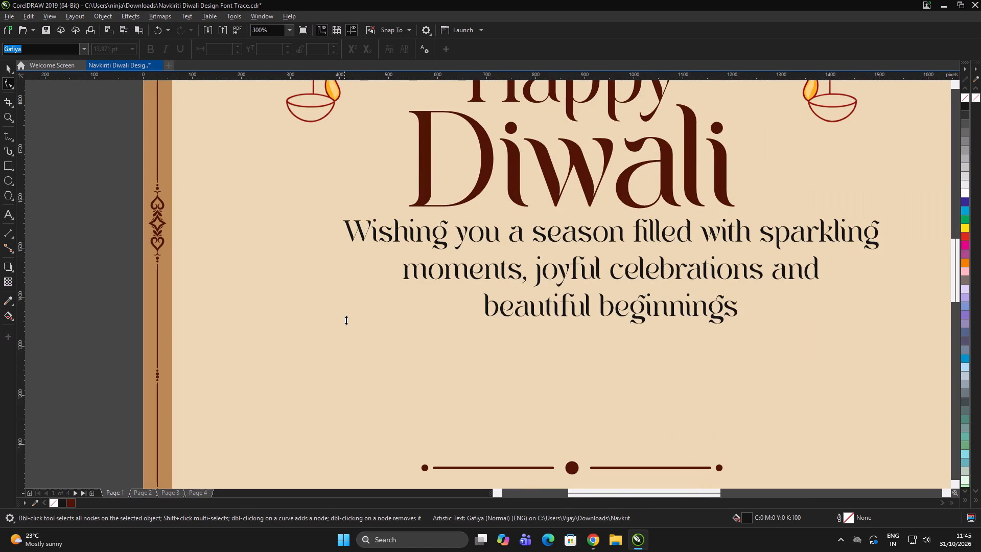
left_click_drag(346, 320, 362, 308)
key("space")
Centre the greeting horizontally under the "Happy Diwali" heading and lower it to about Y 1,360 px.
scroll(359, 275, "down", 1)
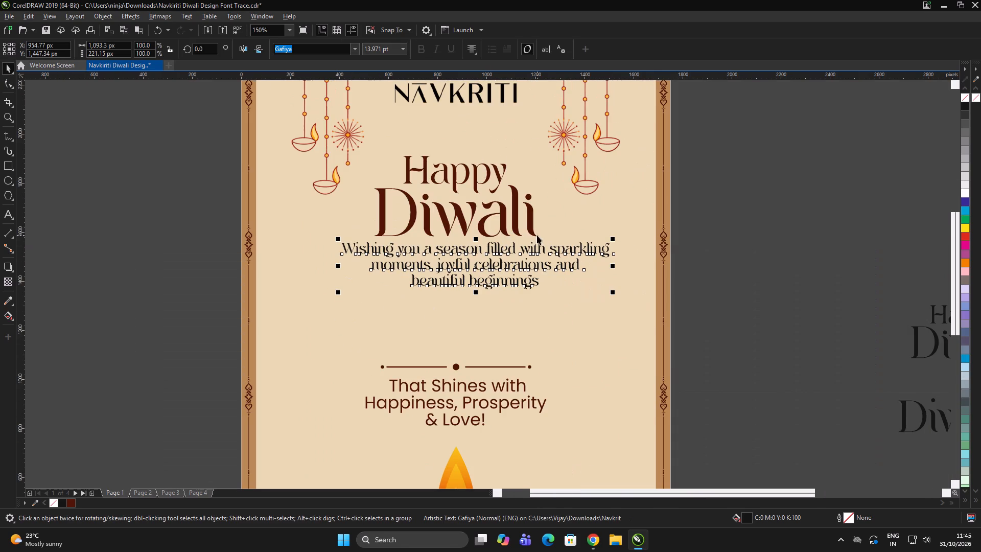
left_click(533, 232, "shift")
key("c")
left_click(779, 230)
left_click_drag(572, 250, 570, 270)
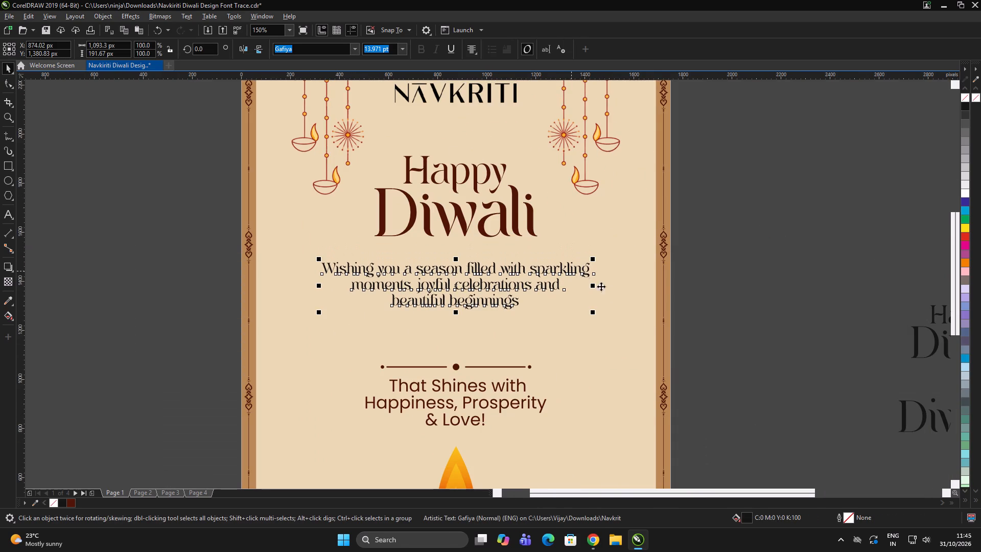
left_click(596, 312)
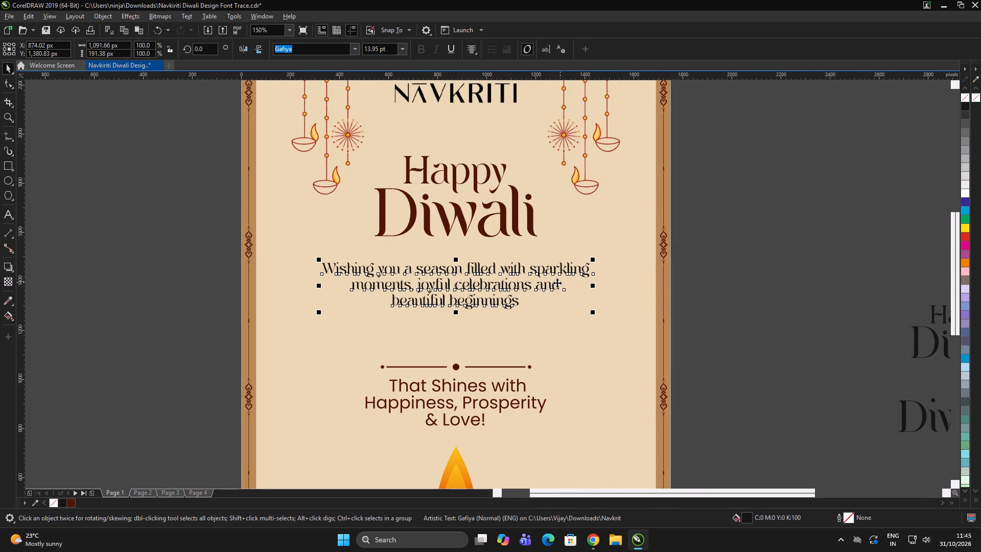
left_click_drag(557, 283, 557, 288)
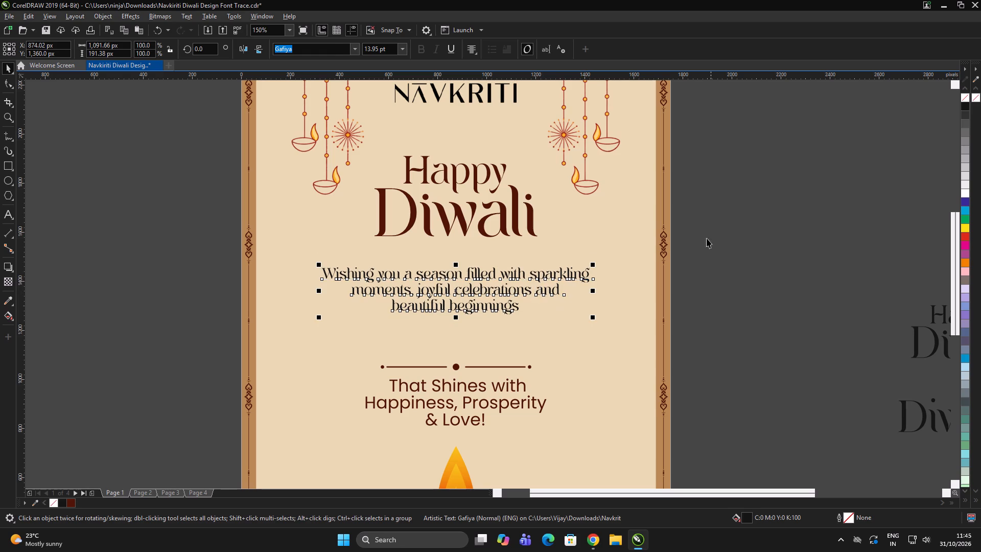
Enlarge the poster's "Happy Diwali" group from its centre to about 721 by 358 px.
left_click_drag(775, 219, 770, 220)
left_click(529, 220)
left_click_drag(542, 241, 543, 245)
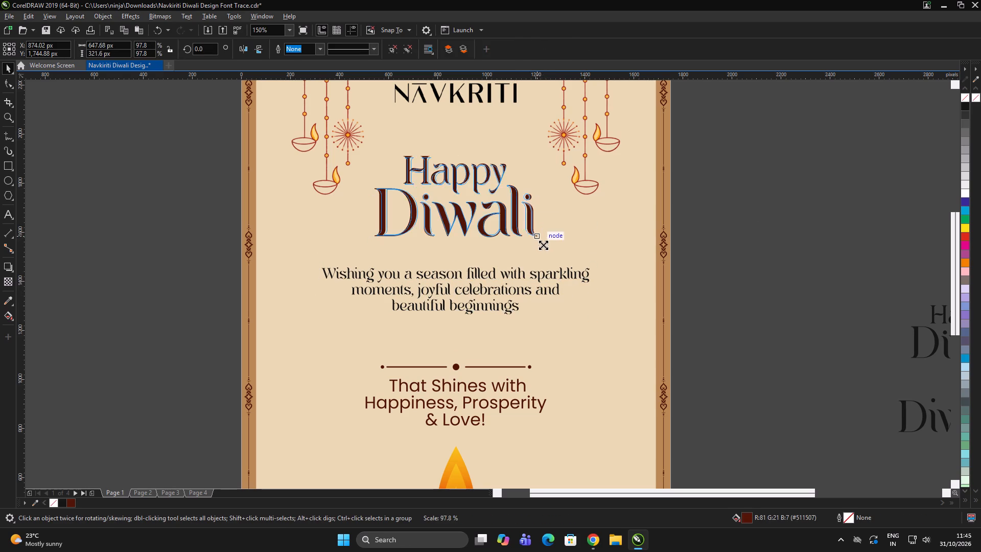
left_click_drag(543, 245, 549, 252)
double_click(753, 206)
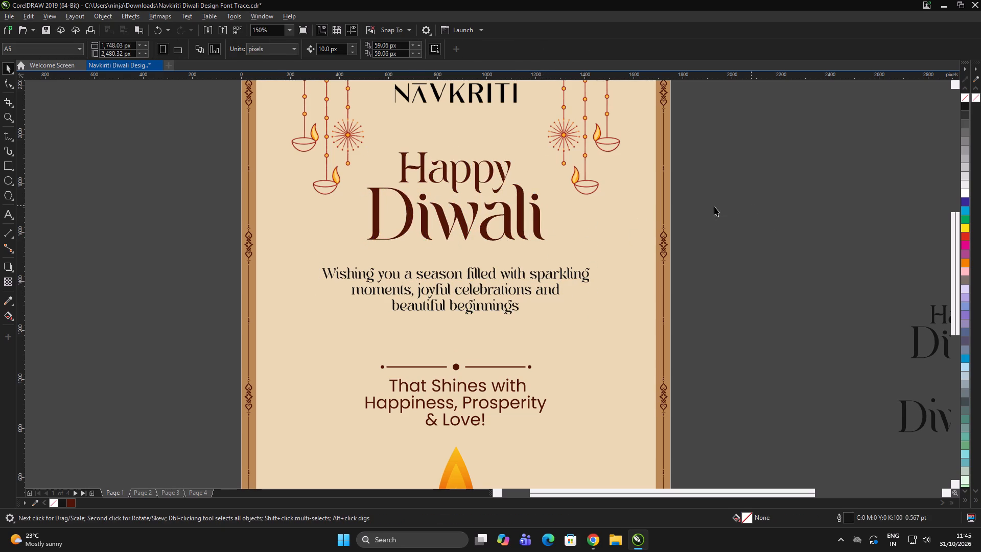
Enlarge the three-line greeting from its centre to about 1,129 by 198 px.
scroll(468, 214, "down", 2)
scroll(532, 224, "up", 2)
left_click(487, 231)
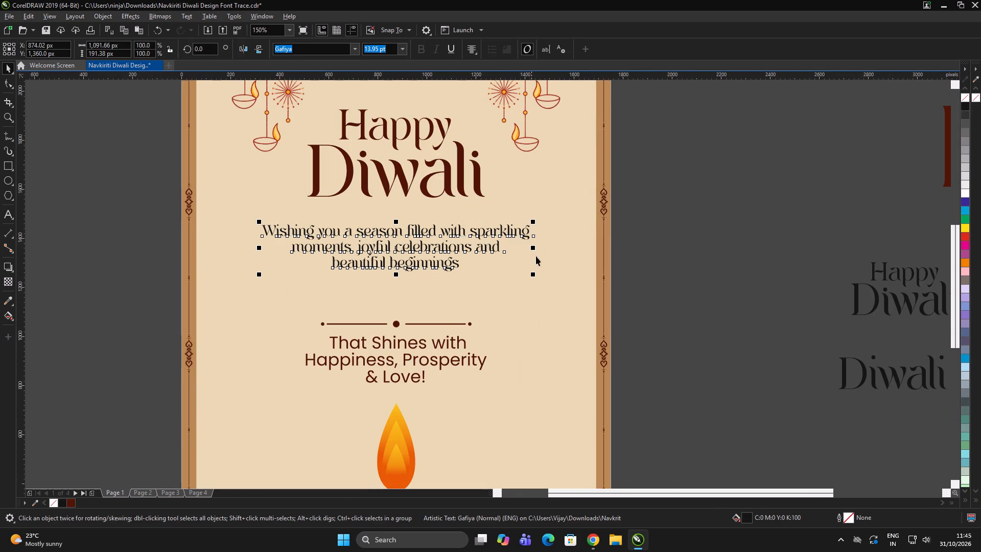
left_click_drag(534, 277, 539, 280)
left_click(458, 265)
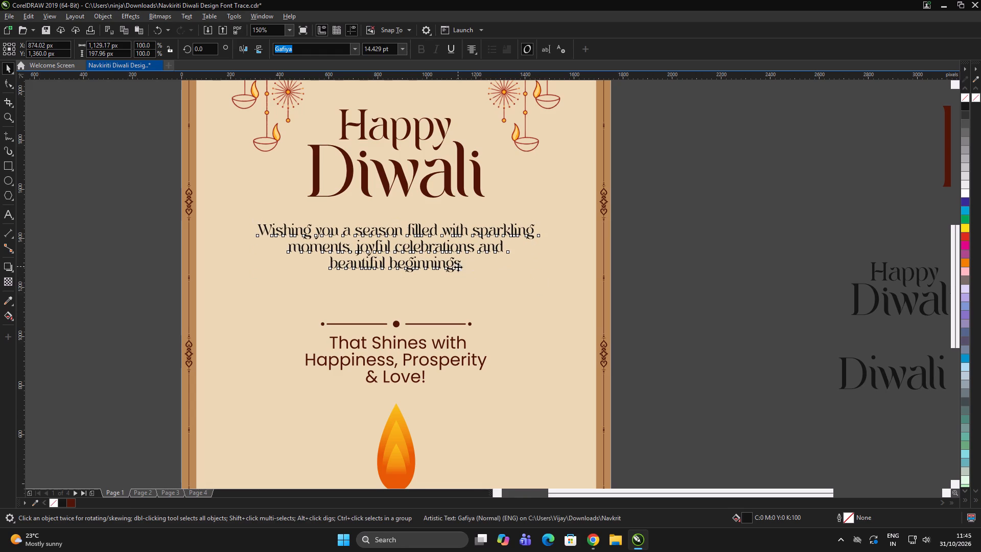
key("ctrl+z")
Recolour the greeting text with the dark red #511507 sampled from the "Diwali" heading.
scroll(393, 197, "up", 2)
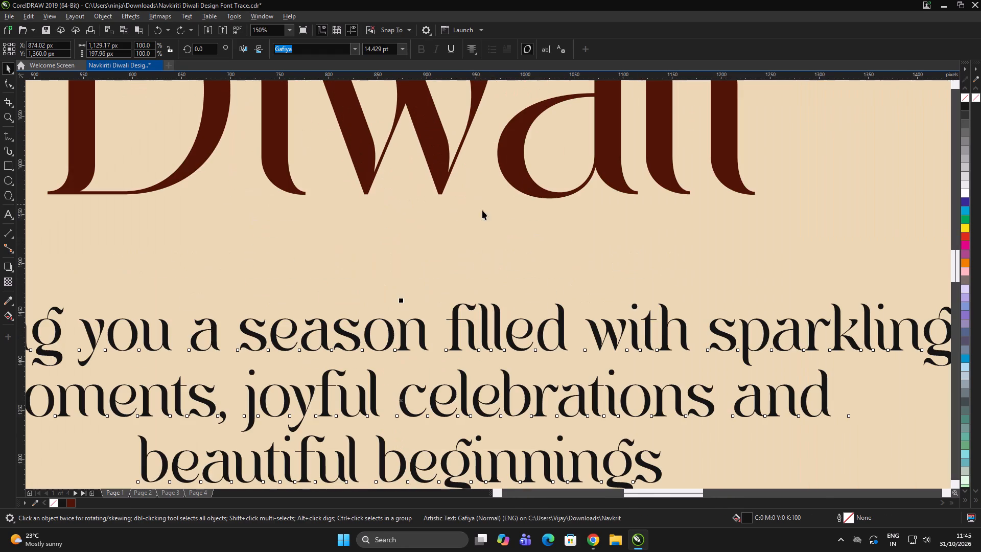
left_click(8, 298)
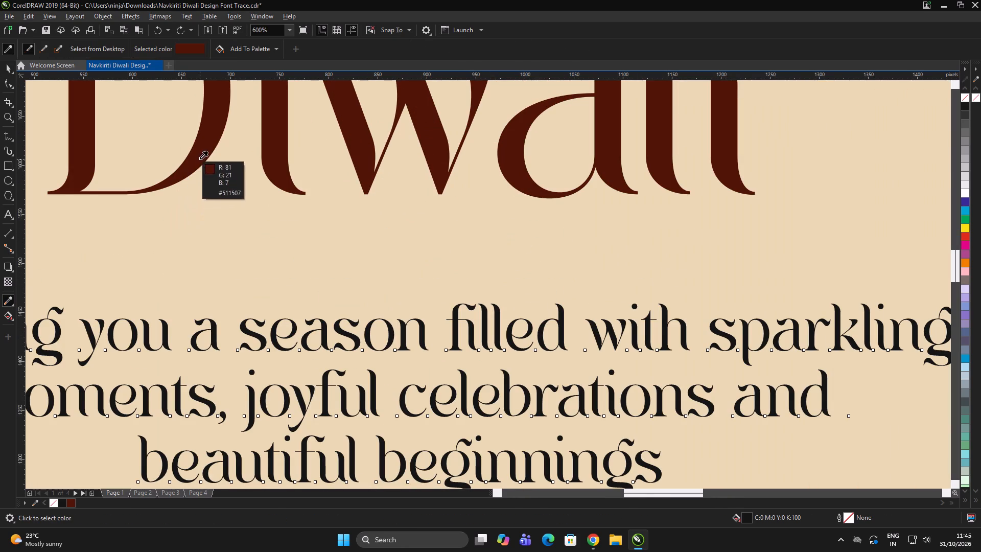
left_click(199, 158)
scroll(246, 346, "up", 5)
left_click(340, 244)
scroll(334, 244, "down", 13)
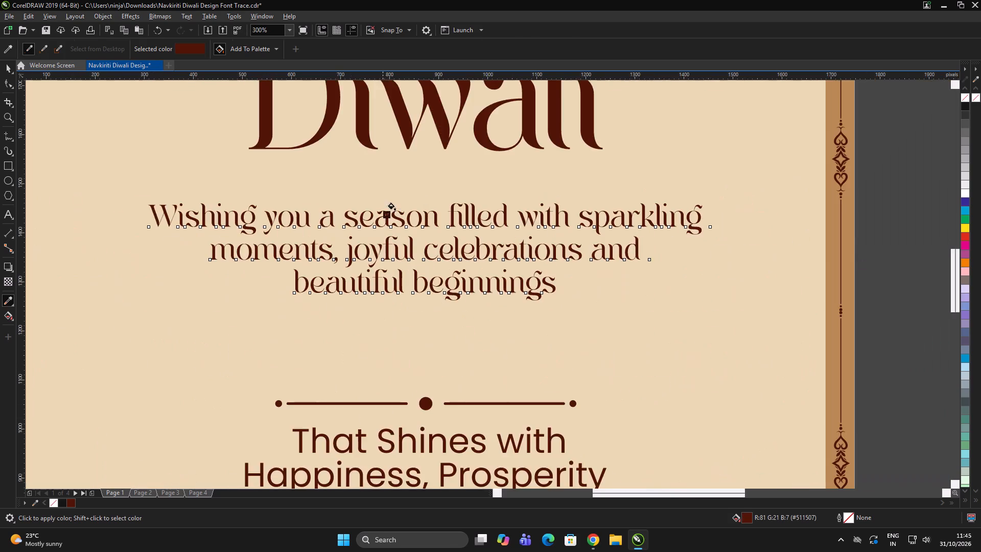
key("space")
Move the greeting slightly down, closer to the divider line above "That Shines with Happiness, Prosperity & Love!".
scroll(342, 221, "down", 3)
scroll(445, 233, "up", 1)
left_click_drag(433, 221, 431, 227)
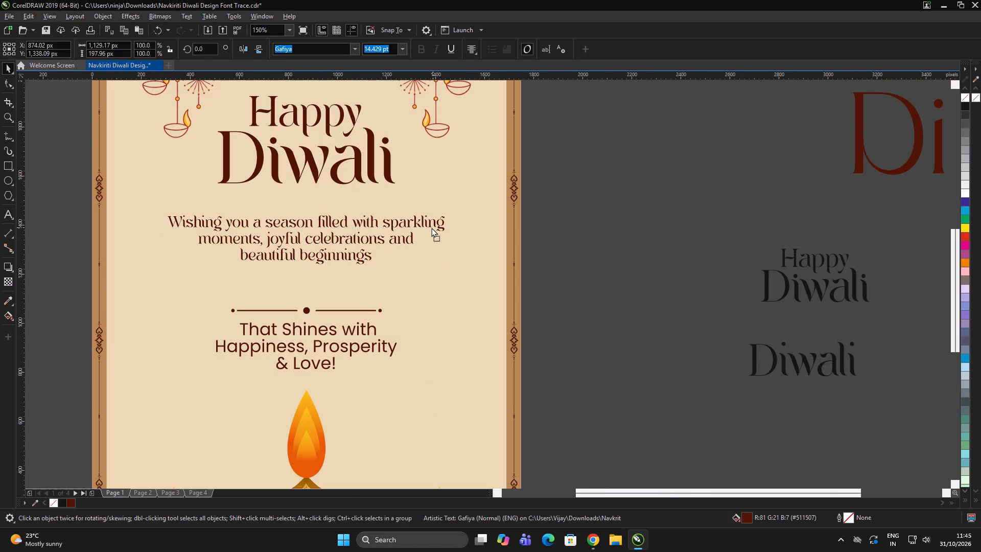
left_click_drag(431, 227, 431, 236)
Enlarge the "Happy Diwali" group to about 765 by 380 px and lower it to about Y 1,708 px.
left_click(392, 175)
left_click(389, 178)
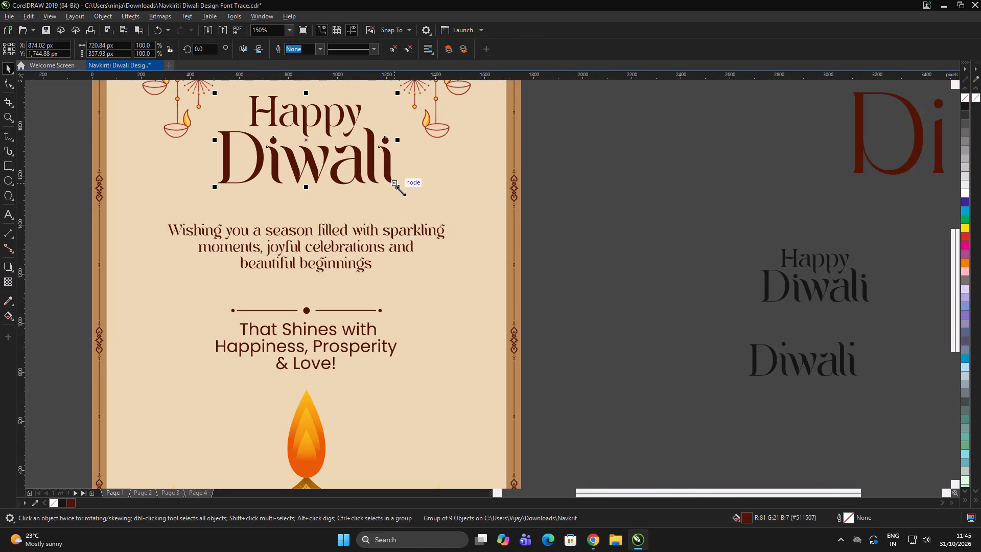
left_click_drag(401, 191, 407, 198)
left_click_drag(395, 175, 395, 184)
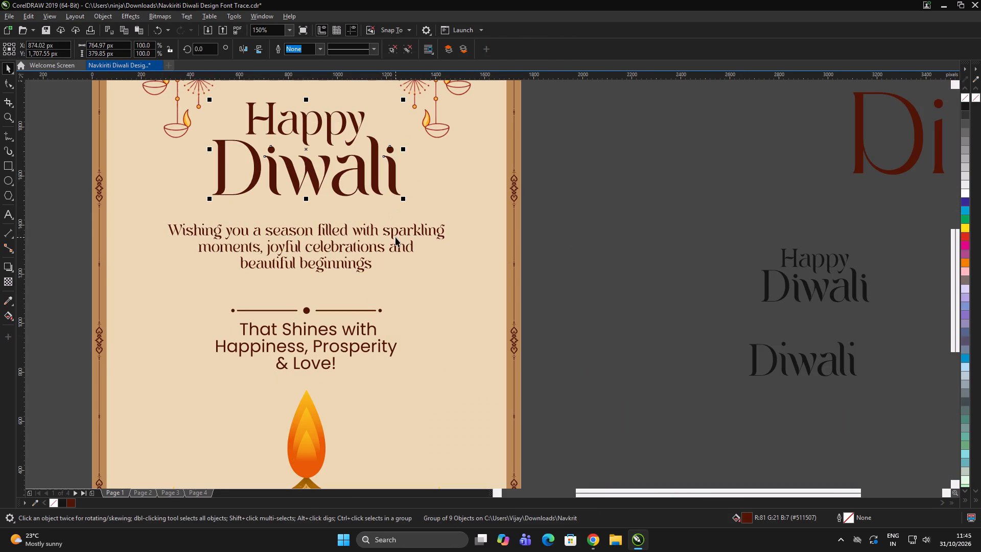
Delete the old red heading text and the two black trial letterings from the empty area beside the poster.
left_click(395, 233)
scroll(394, 235, "up", 1)
scroll(371, 236, "down", 2)
left_click(498, 320)
scroll(336, 216, "down", 2)
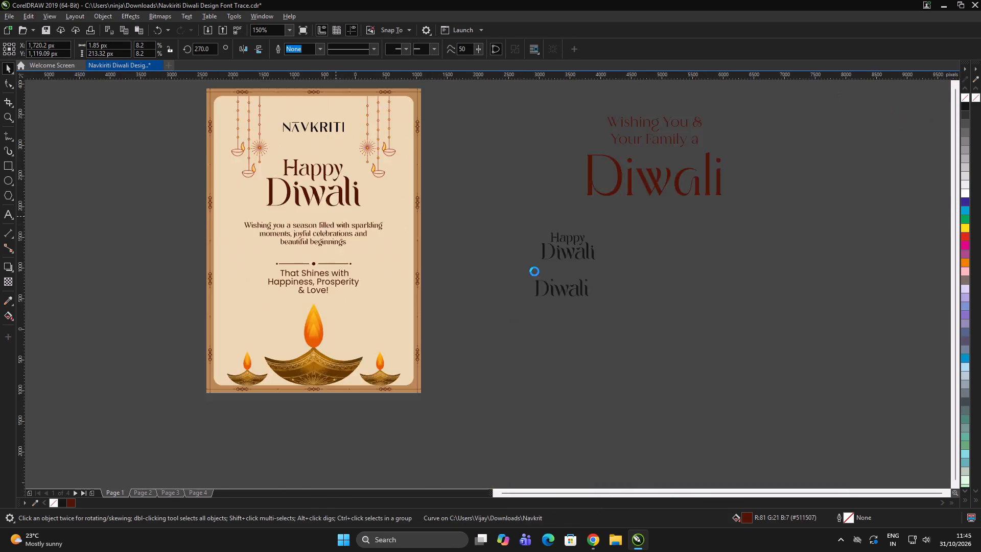
double_click(535, 271)
left_click_drag(489, 166, 773, 370)
key("Delete")
Go to page 2 with the "UPCOMING PROJECTS" design.
double_click(703, 273)
left_click(700, 266)
key("Page_Down")
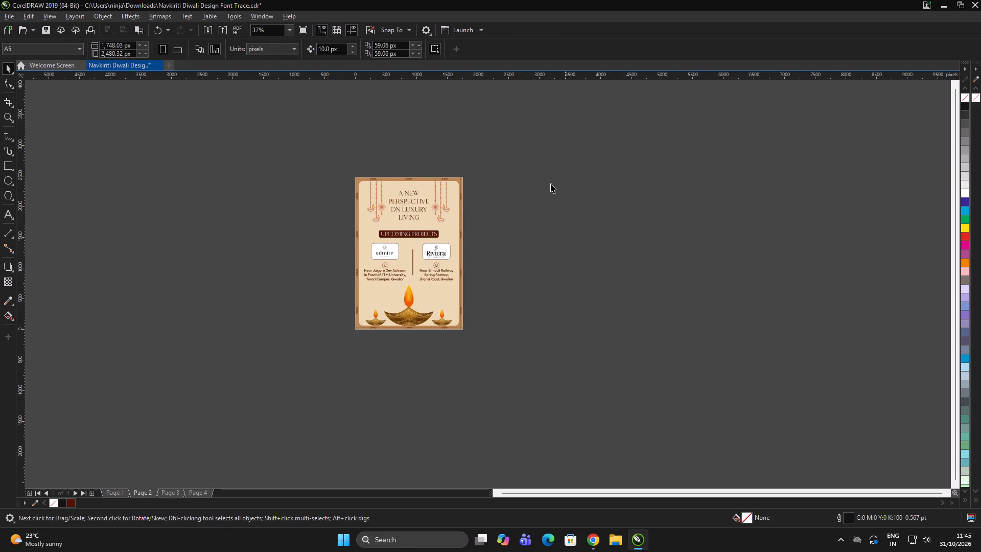
scroll(481, 182, "up", 1)
double_click(689, 207)
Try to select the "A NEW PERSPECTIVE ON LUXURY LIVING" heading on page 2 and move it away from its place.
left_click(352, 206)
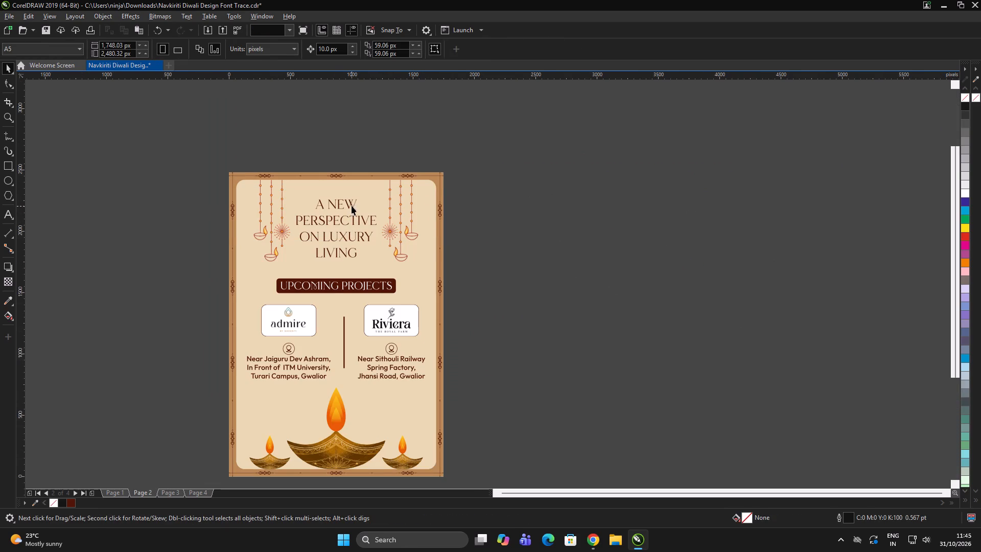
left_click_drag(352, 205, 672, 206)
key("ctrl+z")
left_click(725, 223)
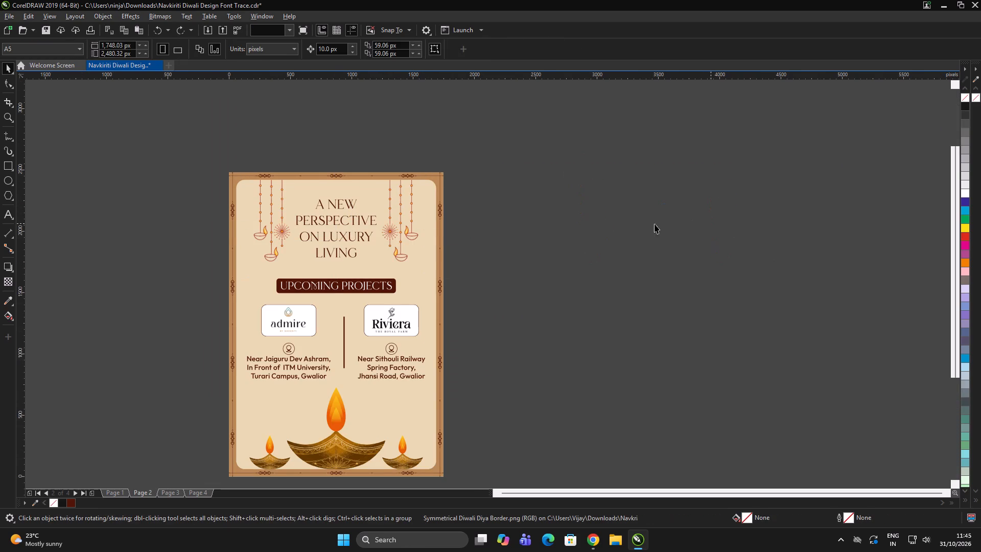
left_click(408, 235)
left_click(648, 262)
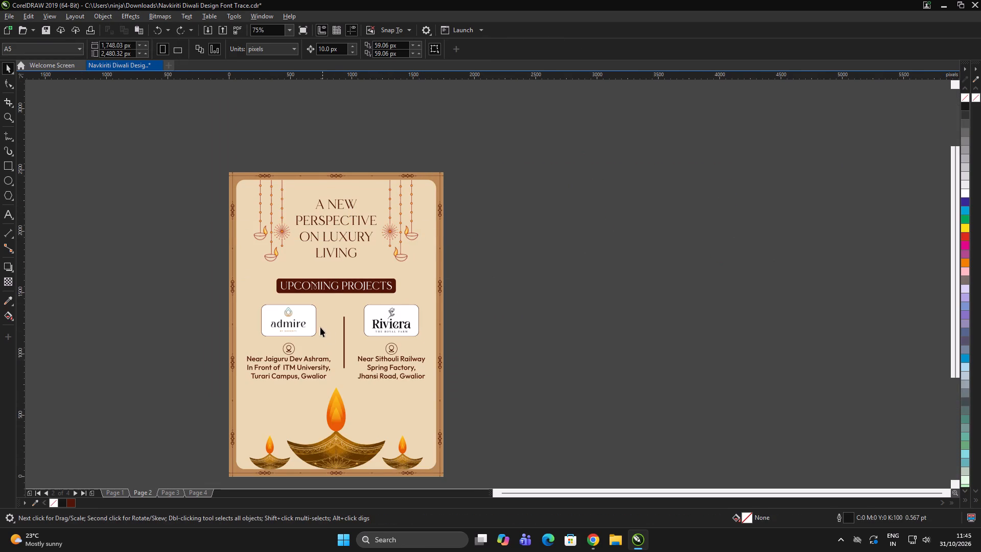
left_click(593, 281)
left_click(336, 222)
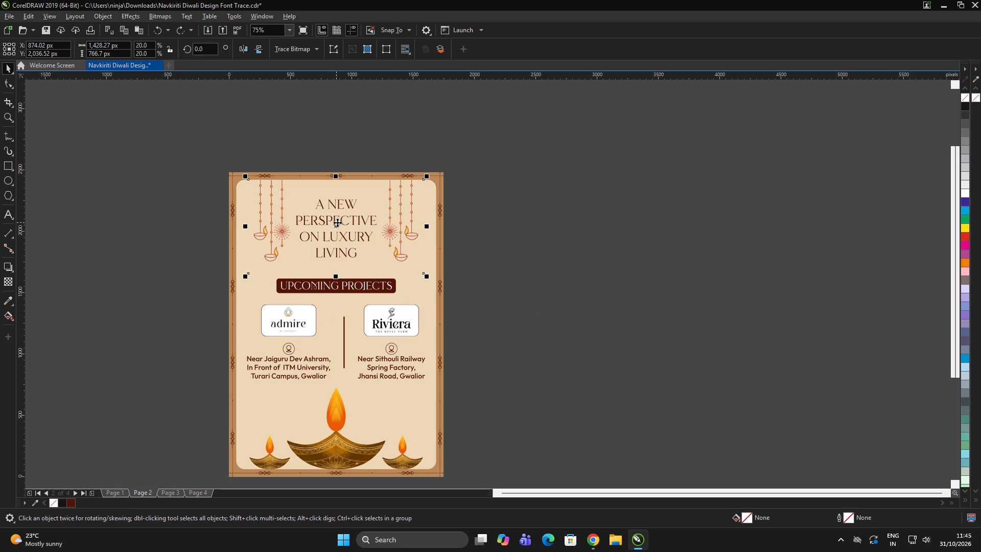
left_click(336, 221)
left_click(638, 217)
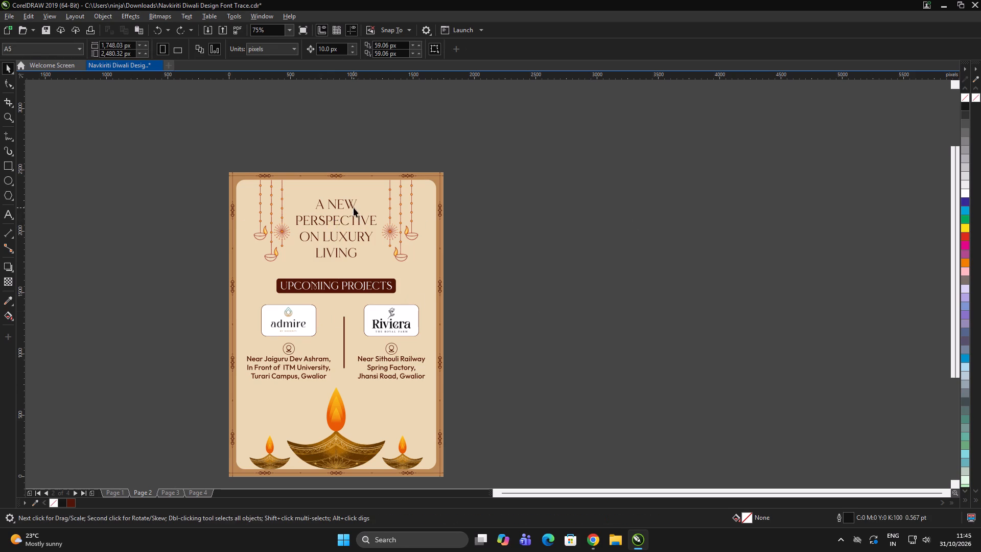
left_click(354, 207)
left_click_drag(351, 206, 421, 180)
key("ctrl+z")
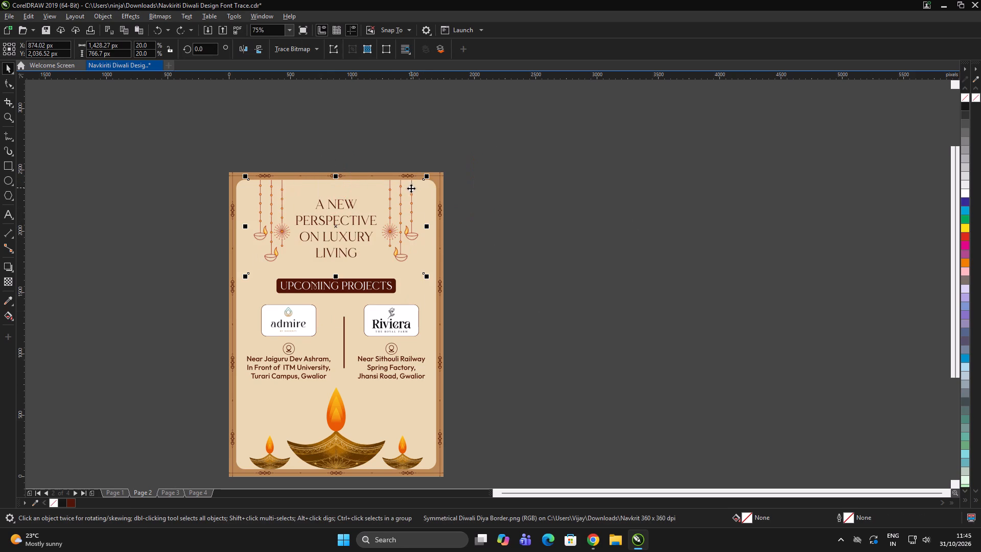
PowerClip the hanging diya and garland image inside the cream panel of page 2.
right_click(399, 258)
left_click(431, 372)
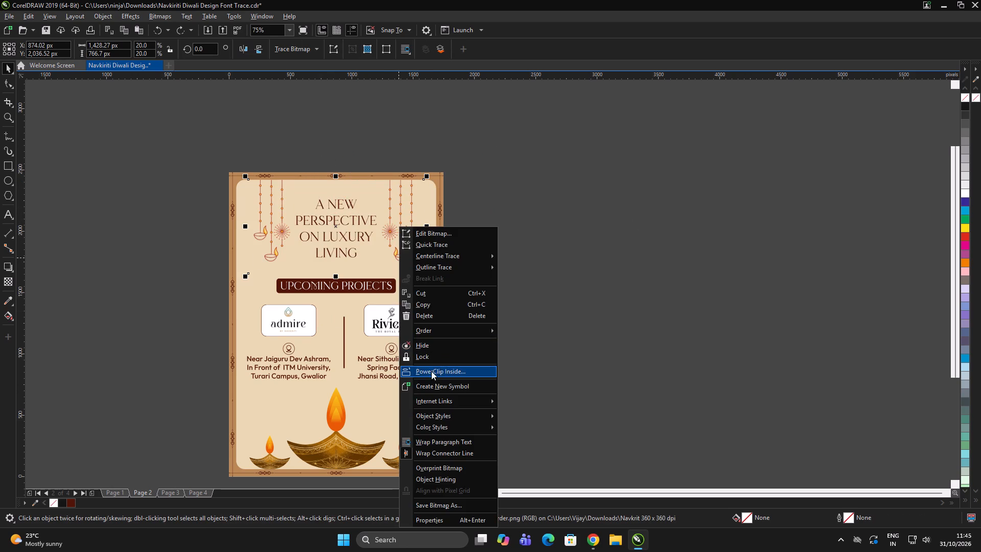
left_click(400, 399)
double_click(589, 324)
Move the "A NEW PERSPECTIVE ON LUXURY LIVING" heading group off the page to about X 3,996, Y 2,022 px.
left_click(337, 246)
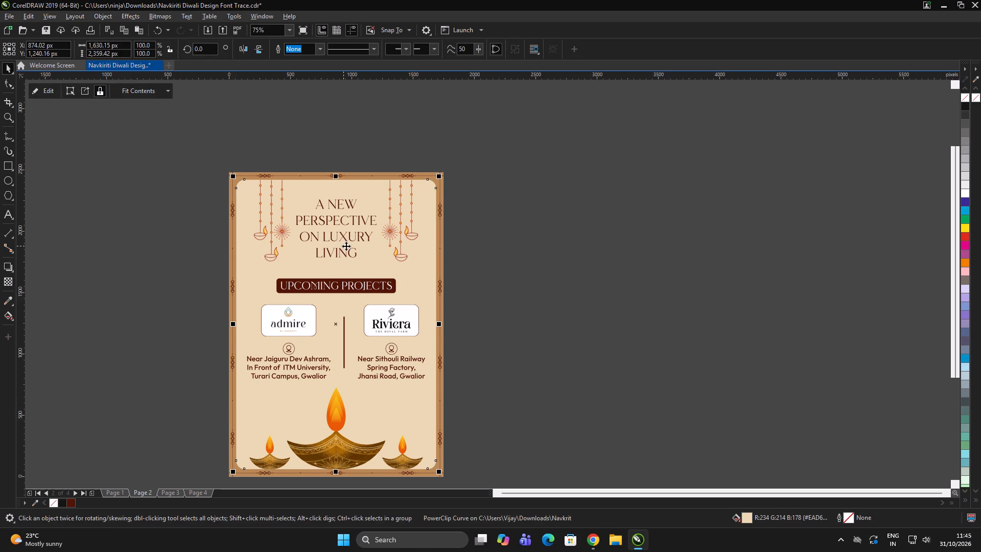
left_click(353, 238)
left_click(366, 236)
left_click_drag(364, 237, 745, 248)
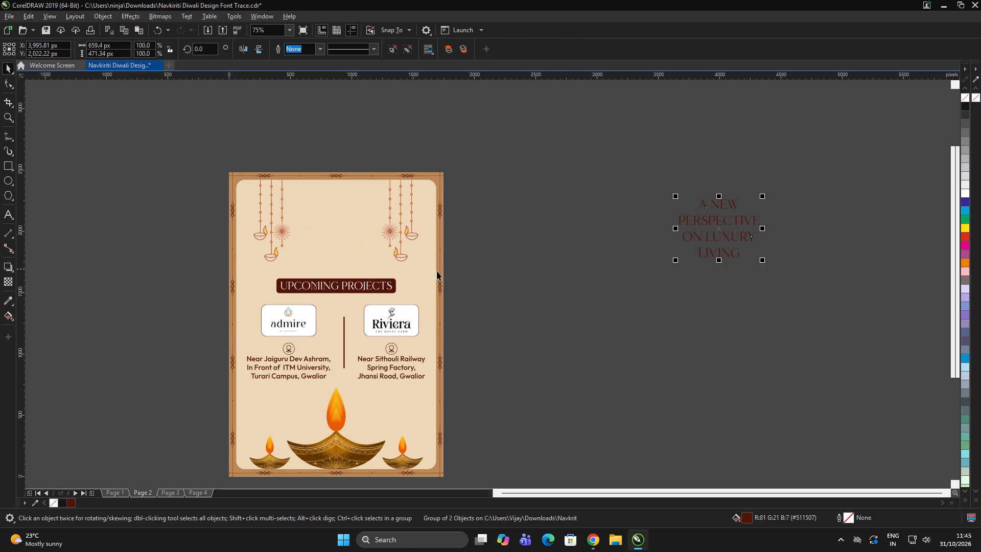
Group the ornament pieces along the middle of the page's right border strip.
left_click_drag(521, 260, 239, 387)
left_click(537, 335)
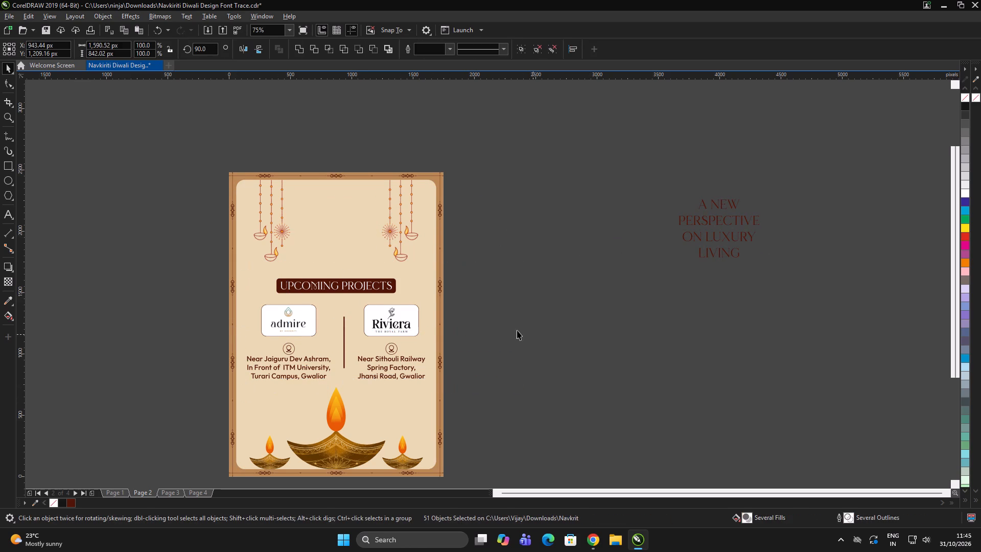
left_click_drag(477, 258, 418, 418)
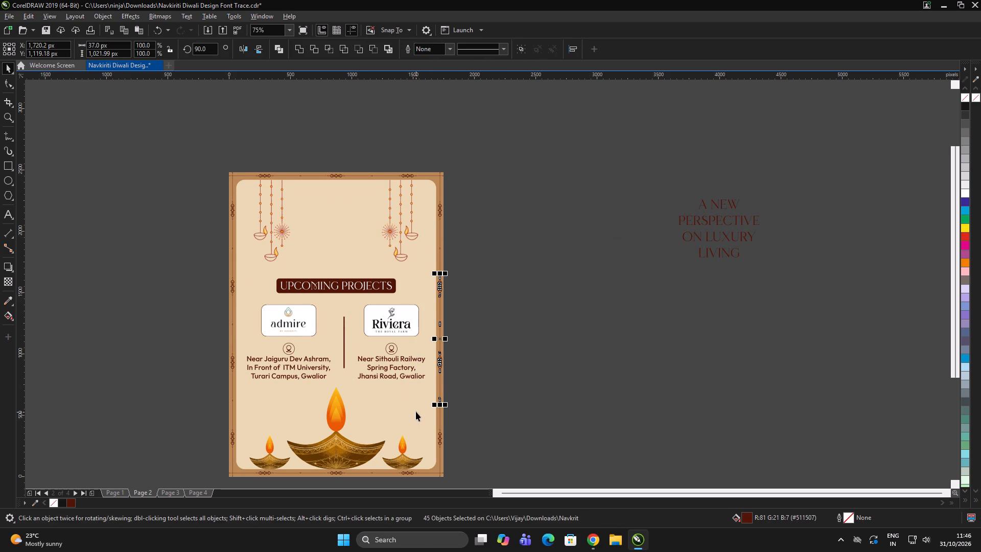
key("ctrl+g")
left_click(552, 295)
Move the "UPCOMING PROJECTS" label, both project logos, addresses and divider off the page to about X 3,165, Y 1,202 px.
left_click_drag(511, 258, 239, 384)
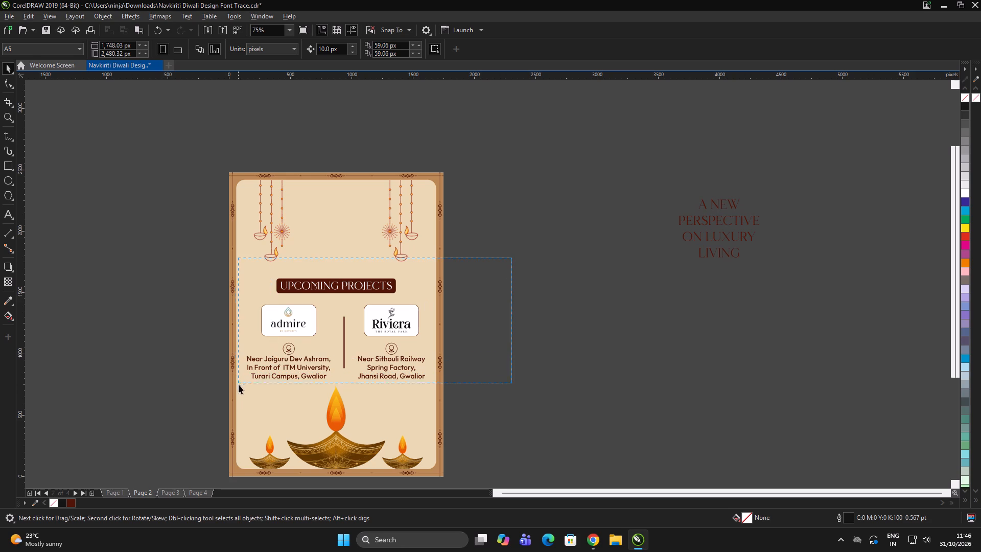
left_click_drag(239, 384, 242, 387)
left_click_drag(345, 282, 626, 289)
triple_click(557, 226)
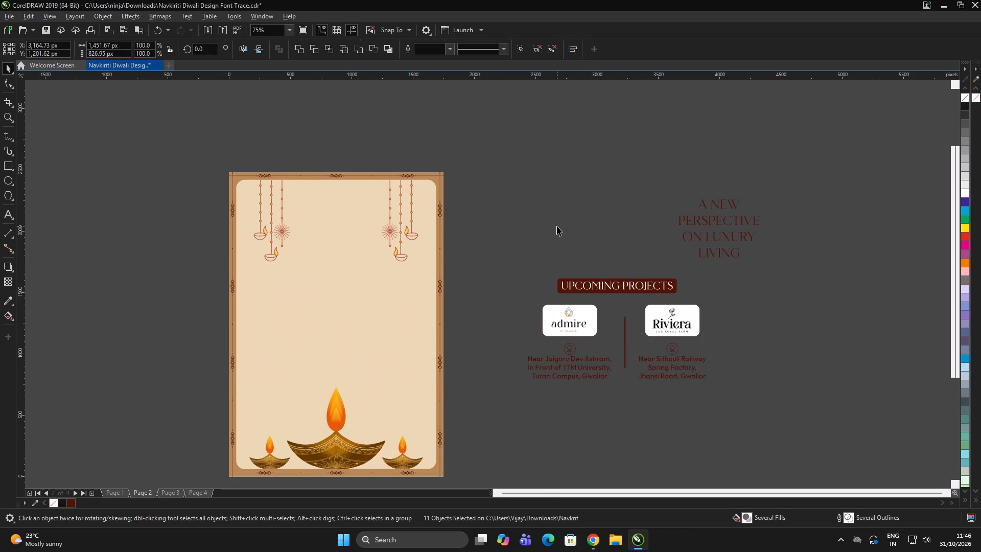
double_click(559, 222)
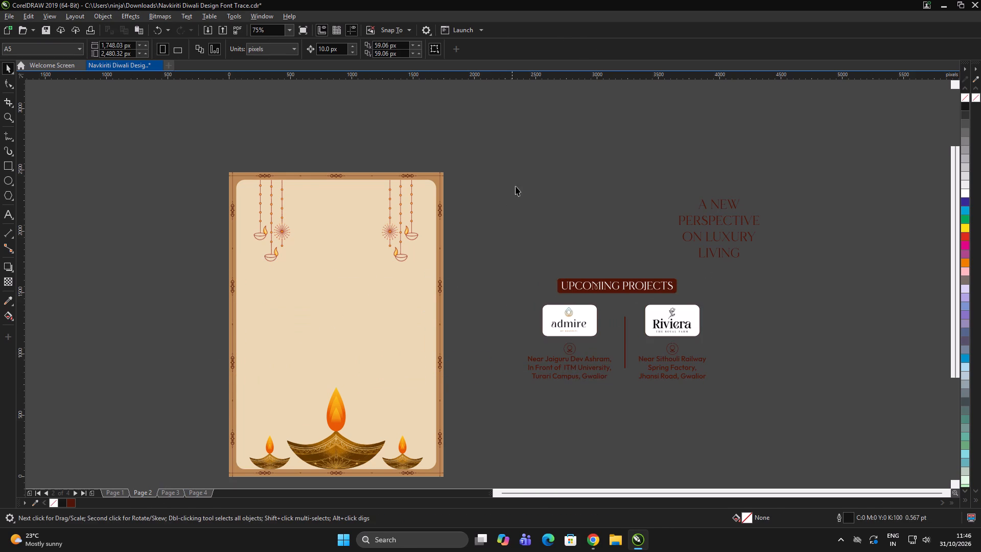
left_click(516, 186)
left_click(516, 182)
Switch to the Welcome Screen.
left_click(58, 67)
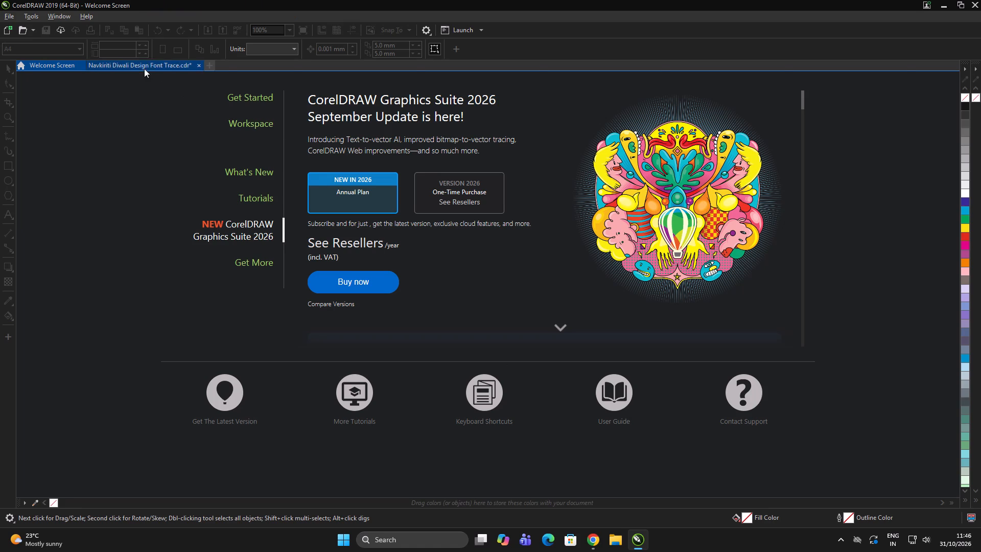
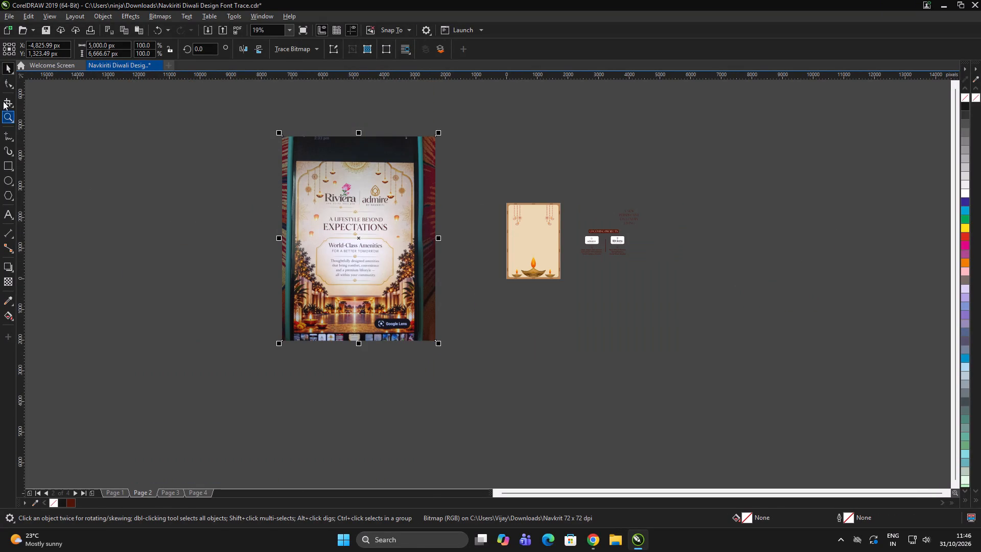
Crop the reference photo to the Riviera and admire poster area, about 3,800 × 5,483 px.
left_click(5, 99)
scroll(369, 206, "up", 2)
scroll(341, 169, "down", 2)
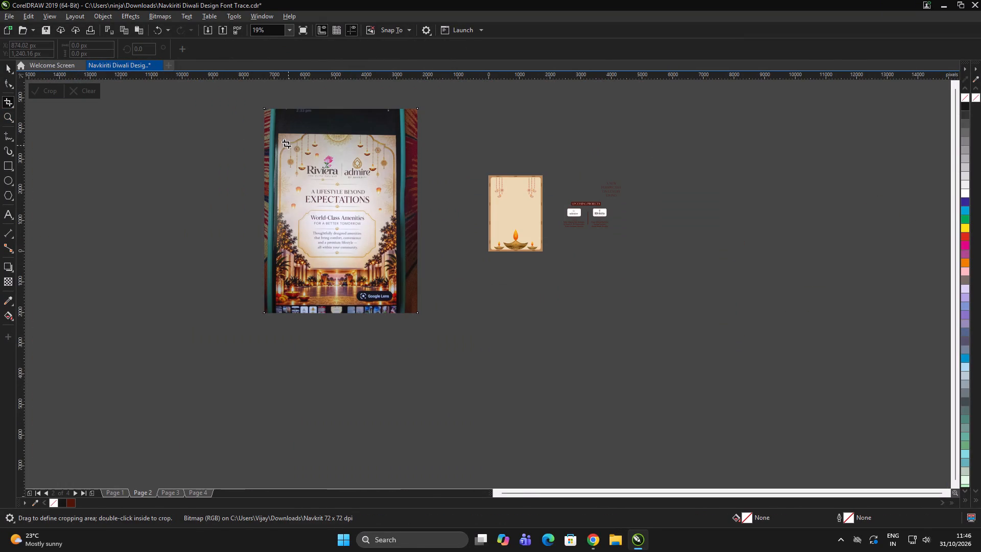
left_click_drag(280, 135, 396, 304)
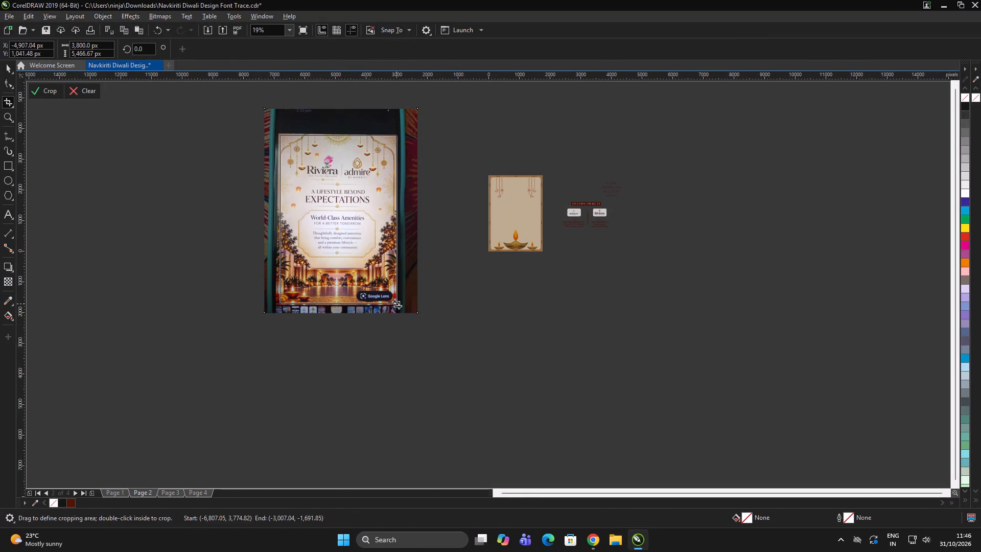
double_click(366, 233)
key("space")
left_click(428, 327)
left_click(361, 190)
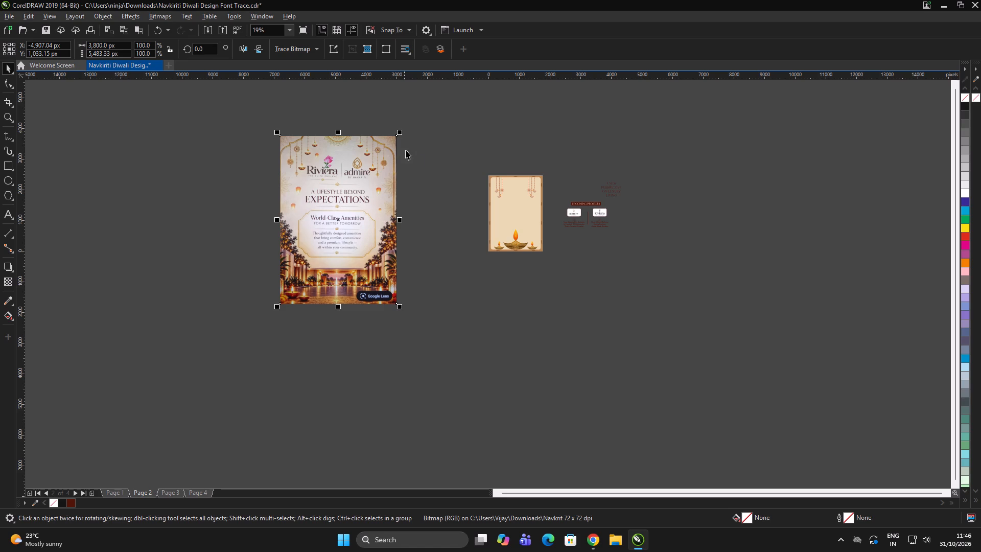
Scale the cropped poster reference to about 28.9% and move it beside the page to about X -824, Y 1,033 px.
left_click_drag(402, 131, 389, 191)
left_click_drag(340, 216, 416, 209)
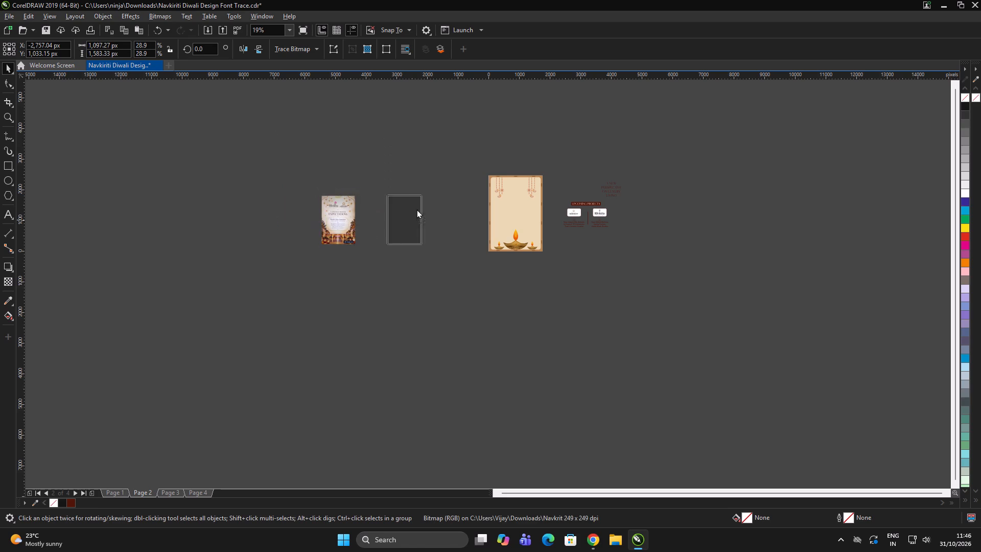
left_click_drag(416, 209, 463, 206)
scroll(502, 202, "up", 1)
left_click(518, 236, "shift")
left_click(452, 344)
left_click(438, 244)
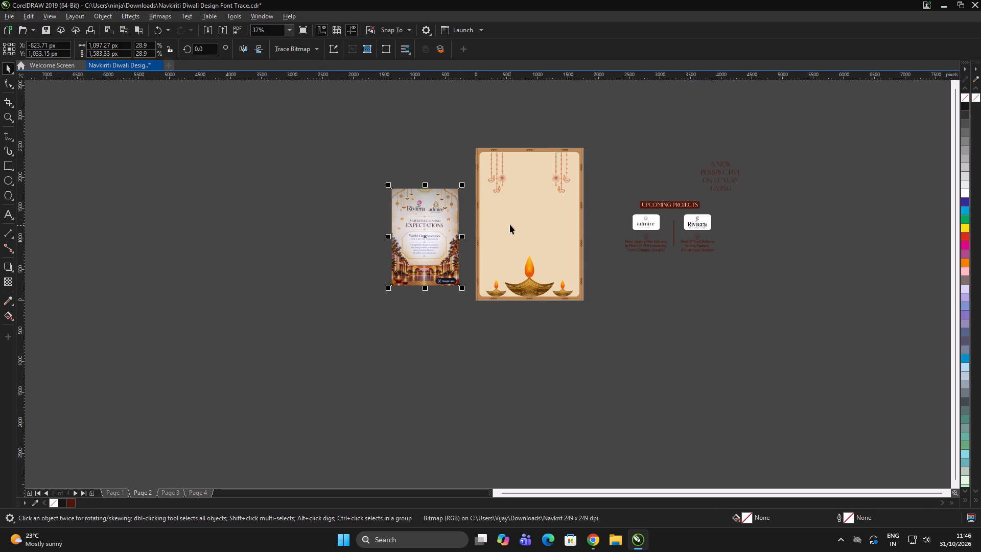
Align the poster reference's top with the page's cream panel and enlarge it proportionally to roughly the page's height.
left_click(510, 224, "shift")
key("t")
left_click(457, 423)
left_click(432, 240)
left_click_drag(389, 255, 379, 273)
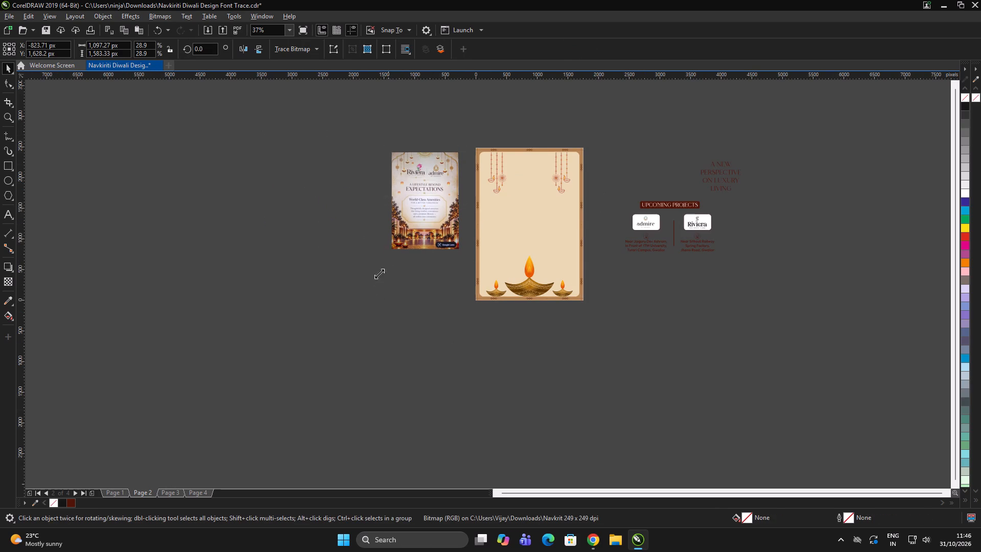
left_click_drag(379, 273, 347, 325)
double_click(531, 373)
scroll(580, 143, "up", 1)
left_click(619, 121)
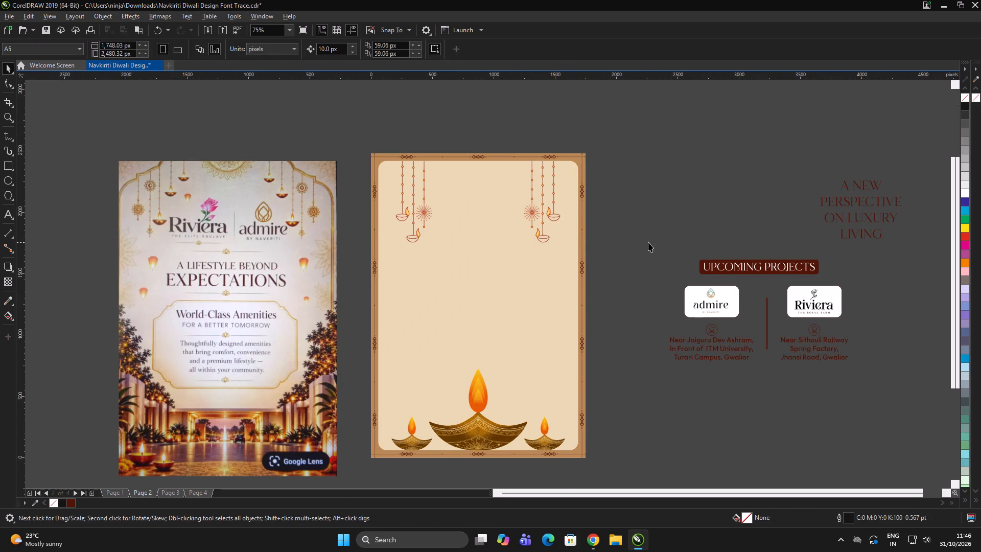
Move the admire logo card away from the project details to about X 2,205, Y 2,141 px.
double_click(668, 177)
left_click(719, 307)
left_click_drag(712, 304, 522, 289)
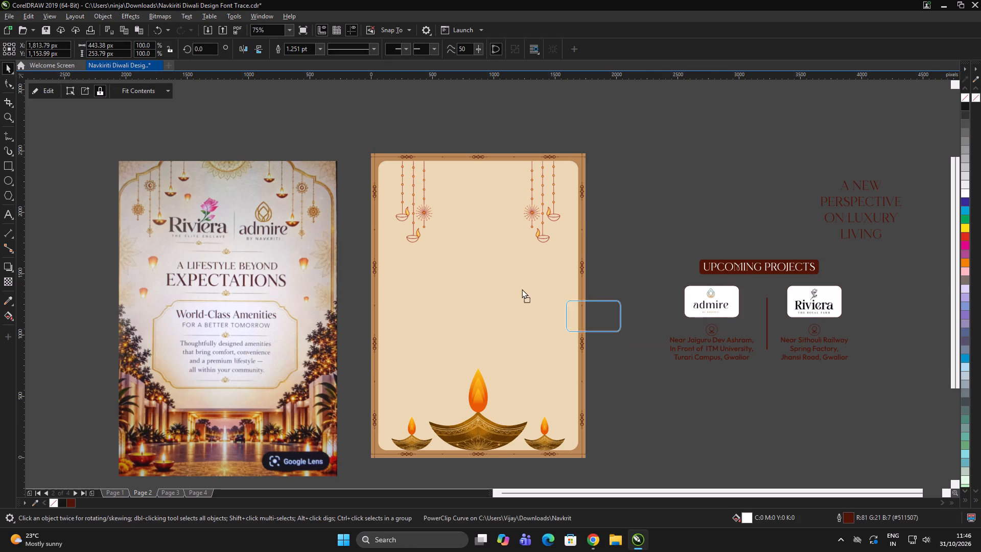
left_click_drag(522, 289, 466, 281)
key("ctrl+u")
left_click(613, 238, "ctrl")
left_click(490, 279)
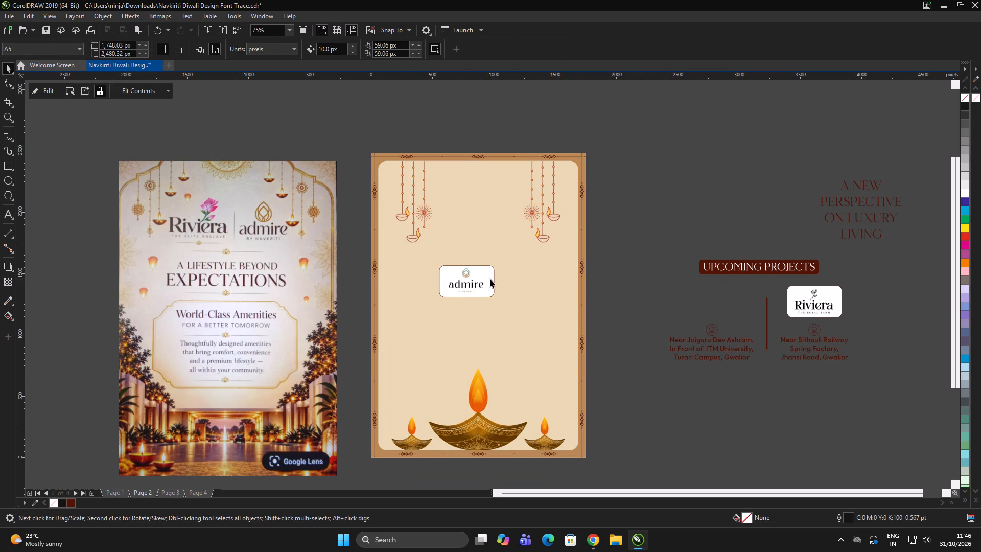
left_click_drag(459, 284, 634, 197)
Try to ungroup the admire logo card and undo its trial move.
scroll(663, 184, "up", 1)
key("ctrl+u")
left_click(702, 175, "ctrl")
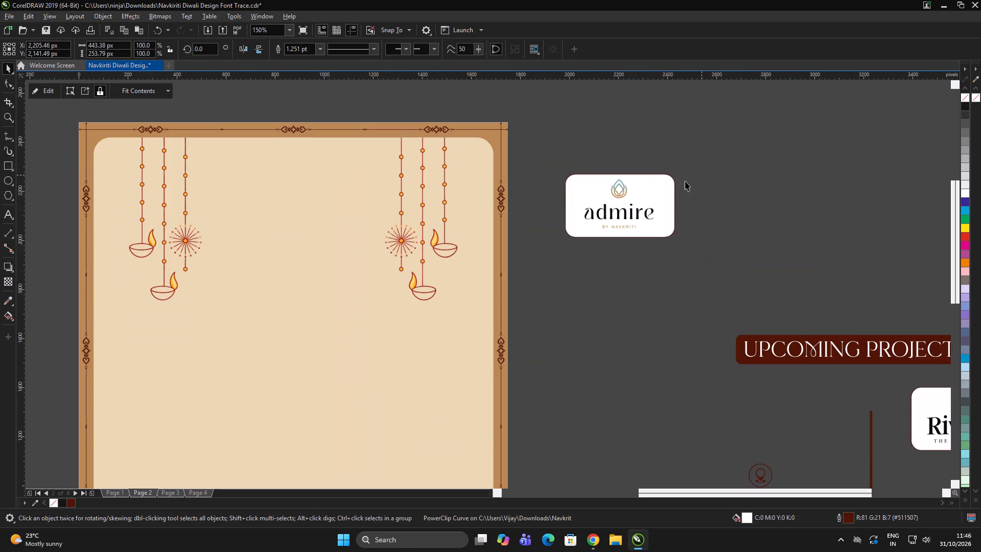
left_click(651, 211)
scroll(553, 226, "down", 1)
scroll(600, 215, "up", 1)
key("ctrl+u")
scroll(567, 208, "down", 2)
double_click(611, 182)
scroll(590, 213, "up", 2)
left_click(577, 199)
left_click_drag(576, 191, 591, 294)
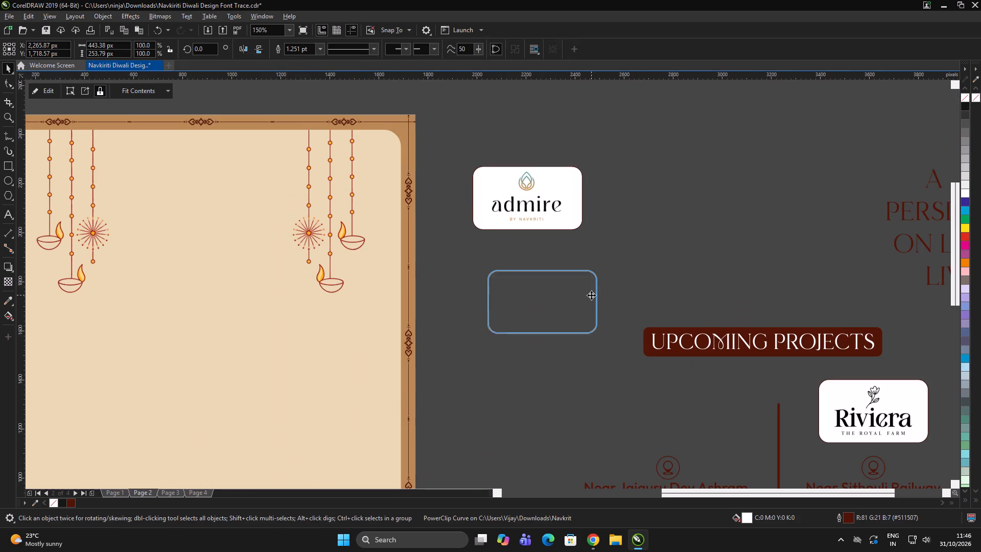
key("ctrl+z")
Extract the admire logo from its PowerClip frame and delete the empty rounded frame.
left_click(84, 91)
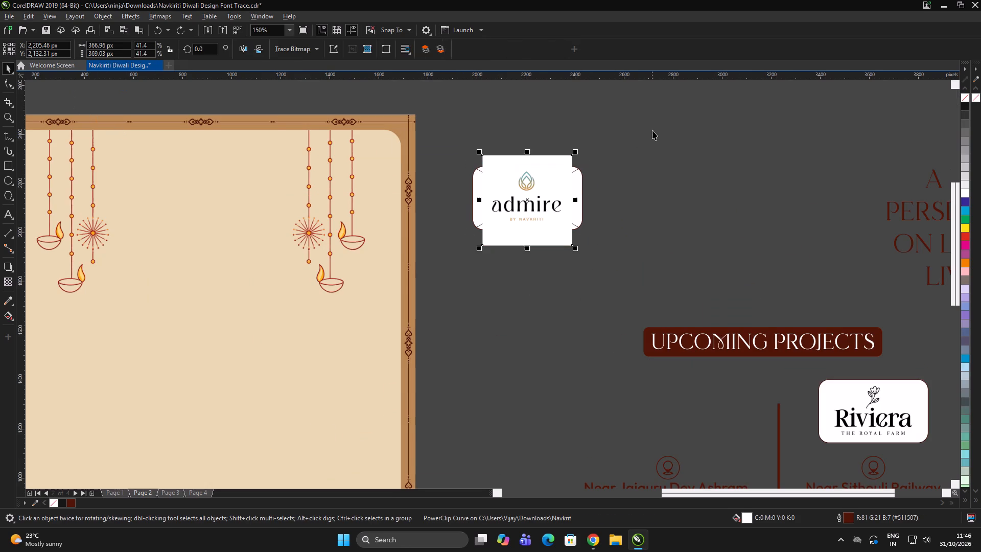
left_click(652, 128)
scroll(576, 189, "up", 1)
left_click(576, 189)
key("Delete")
left_click(661, 184)
left_click(542, 164)
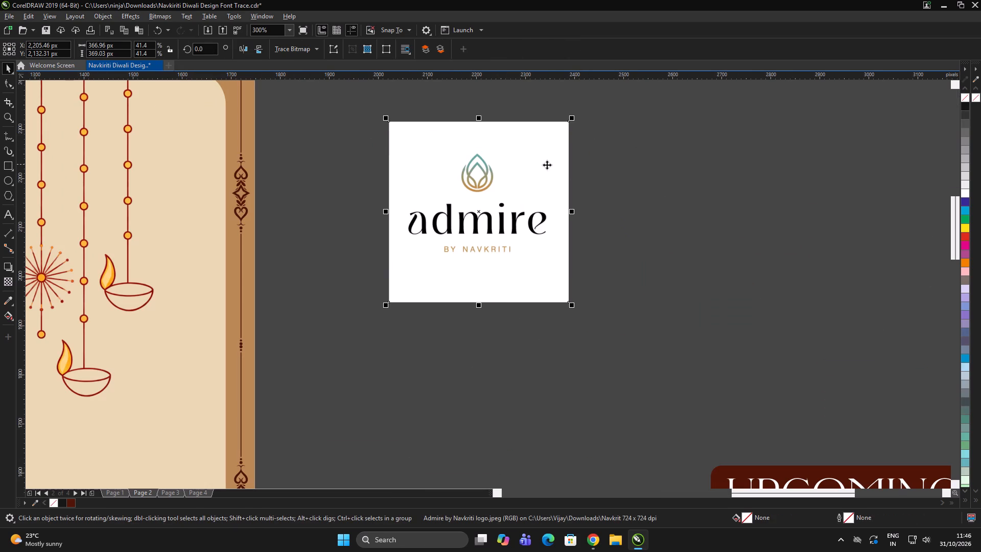
Move the Riviera logo card away from the project details to just below the admire logo.
scroll(530, 188, "down", 3)
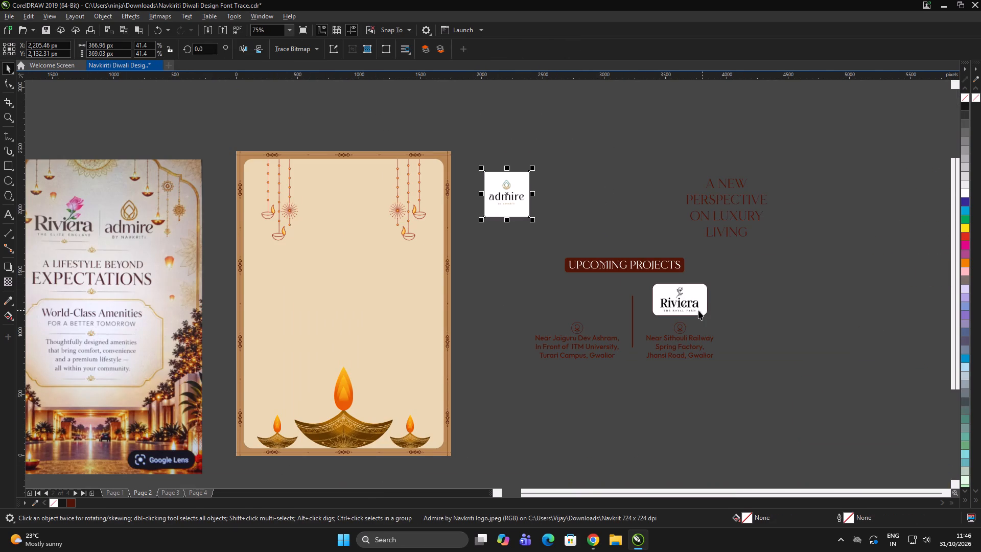
left_click(684, 303)
left_click_drag(683, 303, 555, 229)
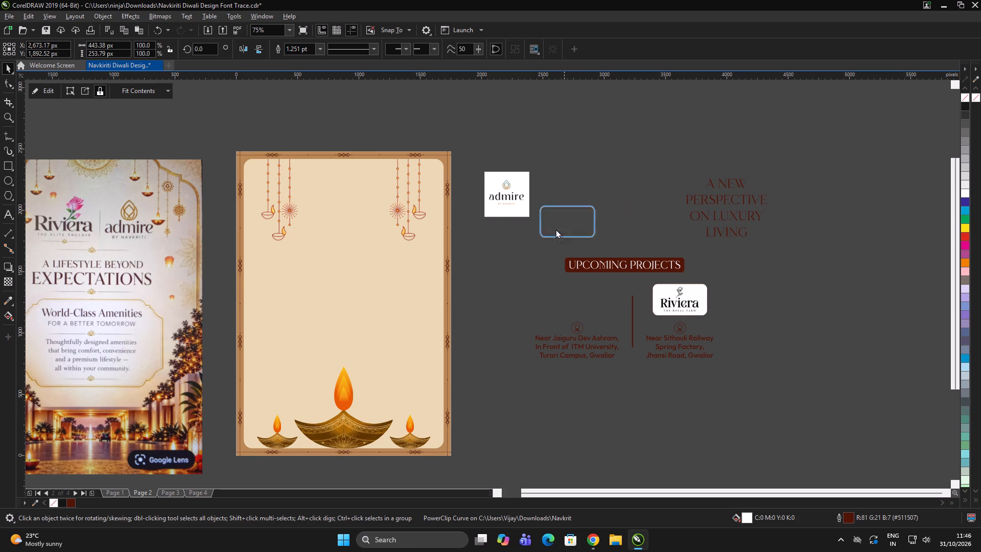
left_click_drag(555, 229, 531, 234)
scroll(562, 204, "up", 1)
scroll(555, 249, "up", 1)
scroll(535, 268, "down", 1)
left_click(569, 239)
Place the admire logo to the right of the Riviera card and shift both up to about X 2,589, Y 2,171 px.
left_click(448, 203)
left_click_drag(449, 199, 665, 244)
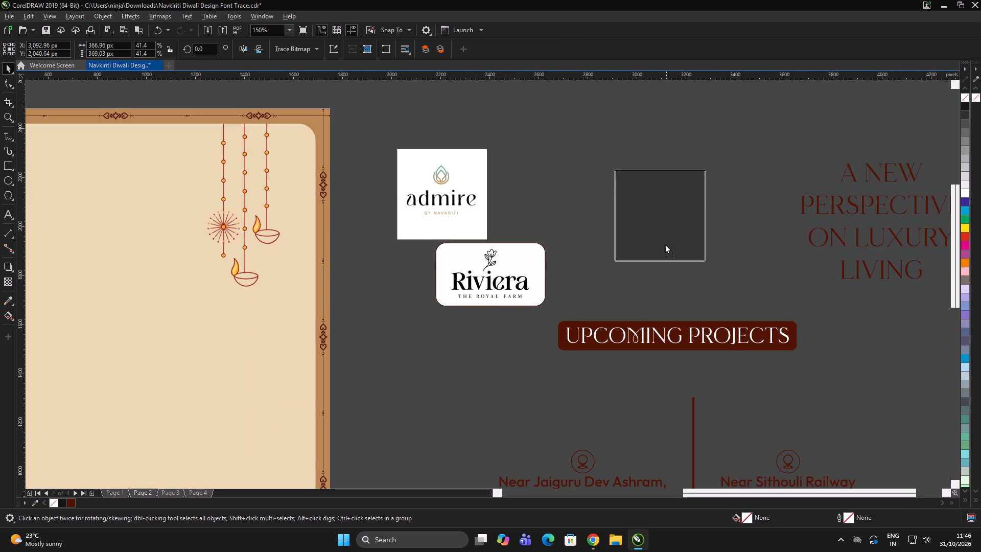
left_click_drag(665, 244, 666, 259)
left_click(530, 283, "shift")
key("e")
left_click(588, 209)
left_click_drag(667, 288, 653, 254)
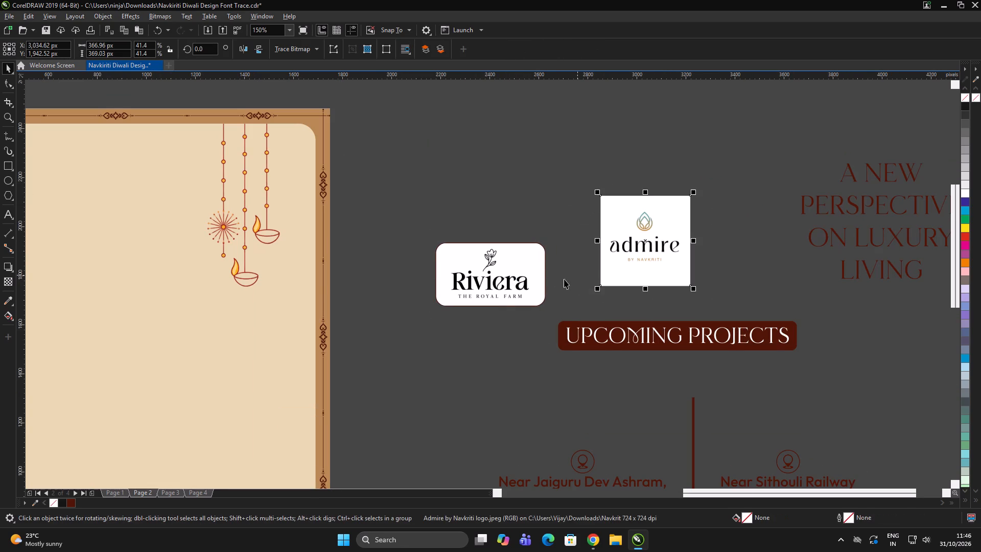
left_click_drag(507, 293, 512, 293, "shift")
left_click_drag(511, 281, 484, 215)
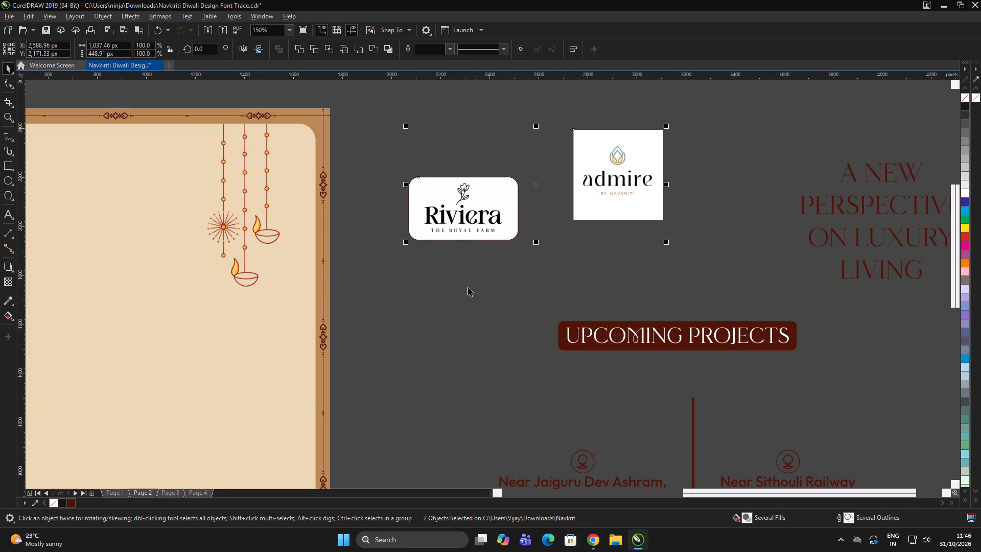
Extract the Riviera logo from its PowerClip frame, move it below, and delete the empty frame.
left_click(467, 287)
left_click(460, 216)
left_click(494, 290)
left_click(480, 221)
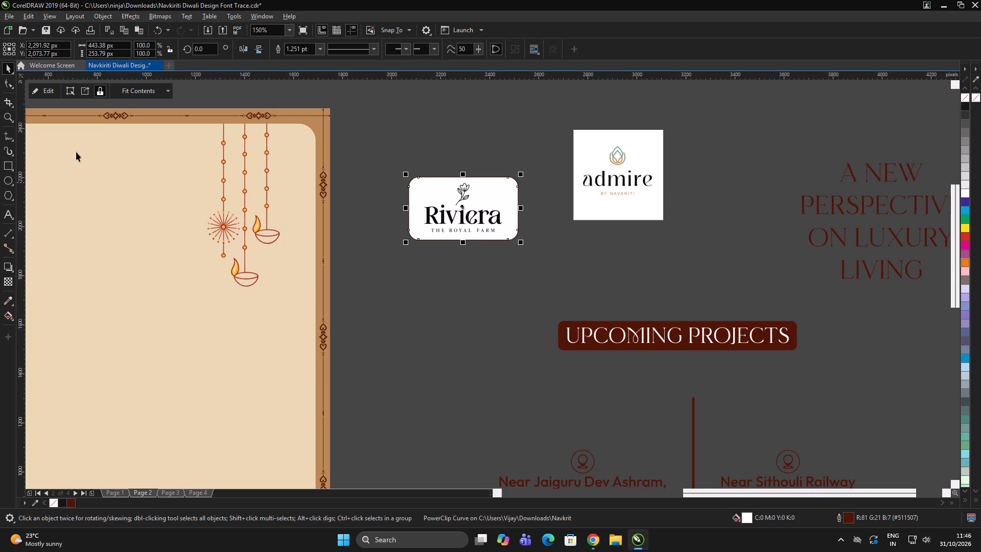
left_click(86, 89)
double_click(472, 332)
left_click(456, 180)
left_click_drag(464, 194, 451, 287)
left_click(468, 205)
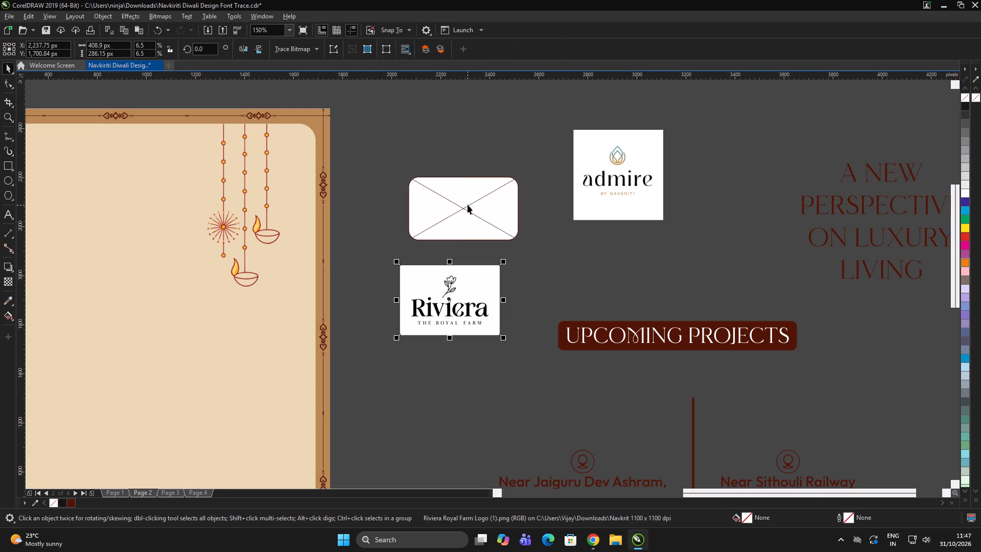
key("Delete")
Arrange the logos side by side, Riviera at about X 2,275, Y 2,151 px and admire at about X 2,758, Y 2,157 px.
double_click(527, 251)
left_click(605, 150)
left_click_drag(628, 160, 579, 238)
left_click(500, 301)
scroll(615, 181, "down", 3)
left_click(613, 181)
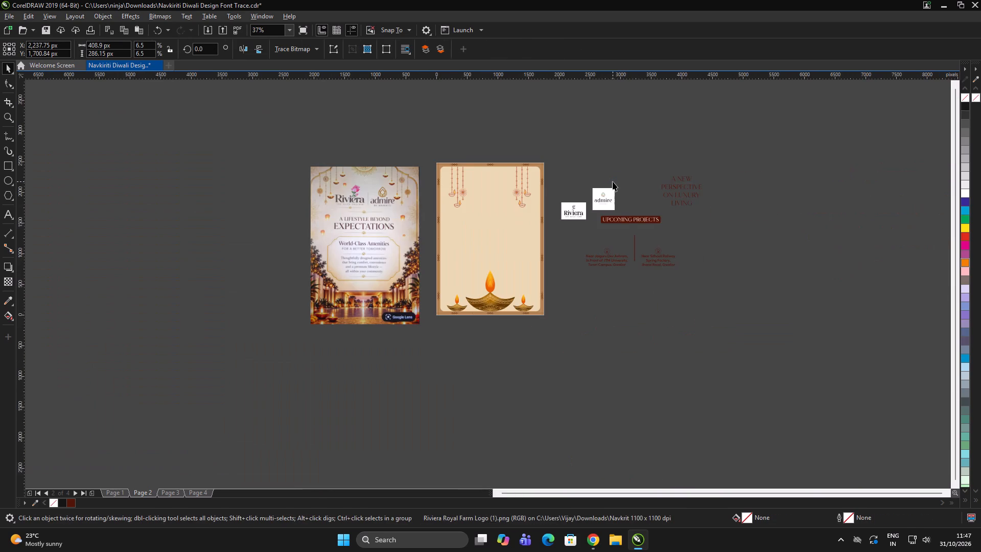
scroll(549, 181, "up", 1)
left_click_drag(606, 238, 611, 182)
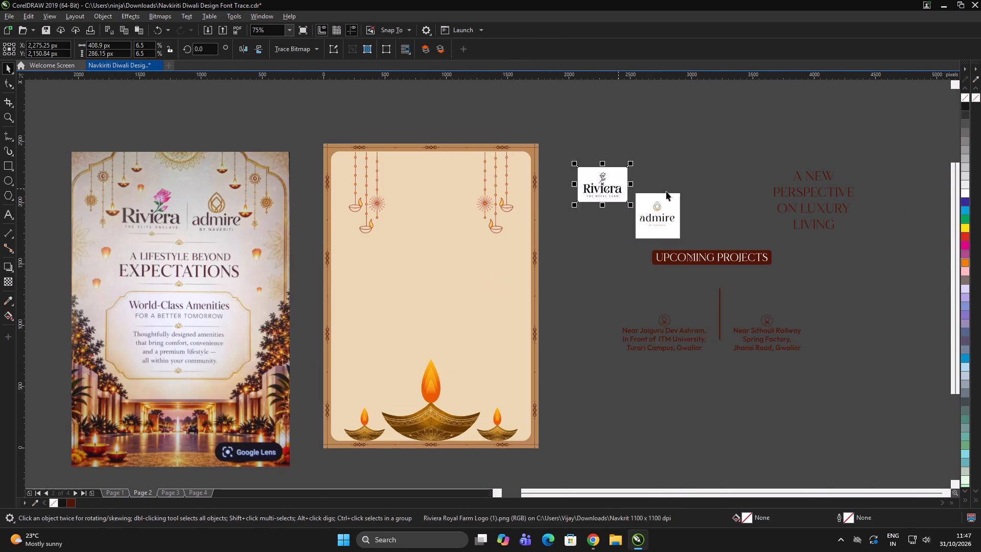
scroll(666, 191, "up", 1)
left_click_drag(657, 226, 664, 162)
scroll(674, 157, "up", 2)
scroll(458, 228, "down", 1)
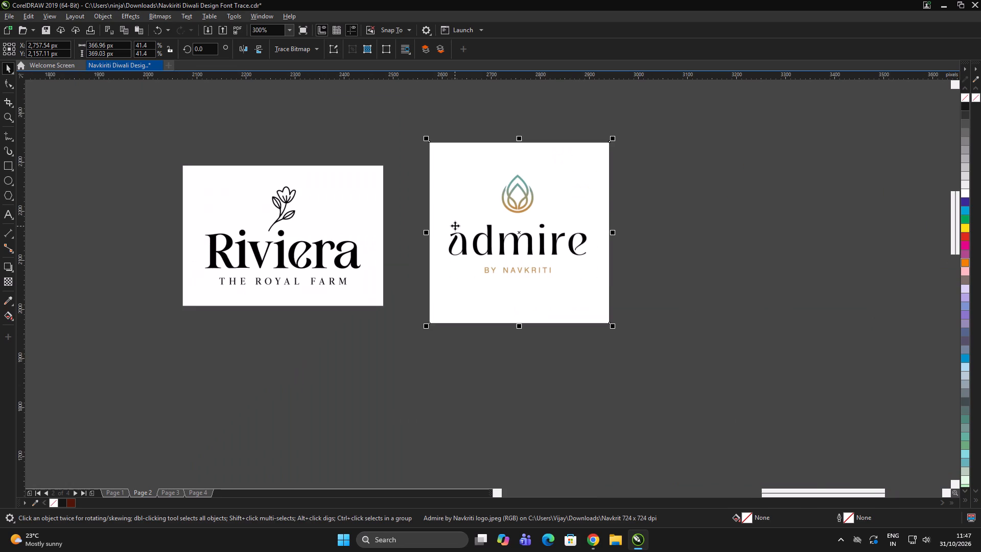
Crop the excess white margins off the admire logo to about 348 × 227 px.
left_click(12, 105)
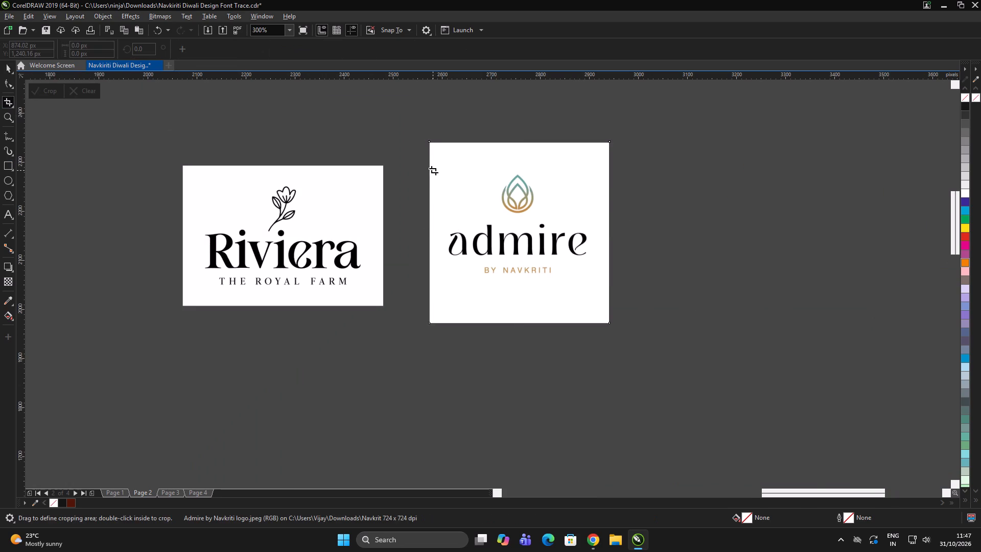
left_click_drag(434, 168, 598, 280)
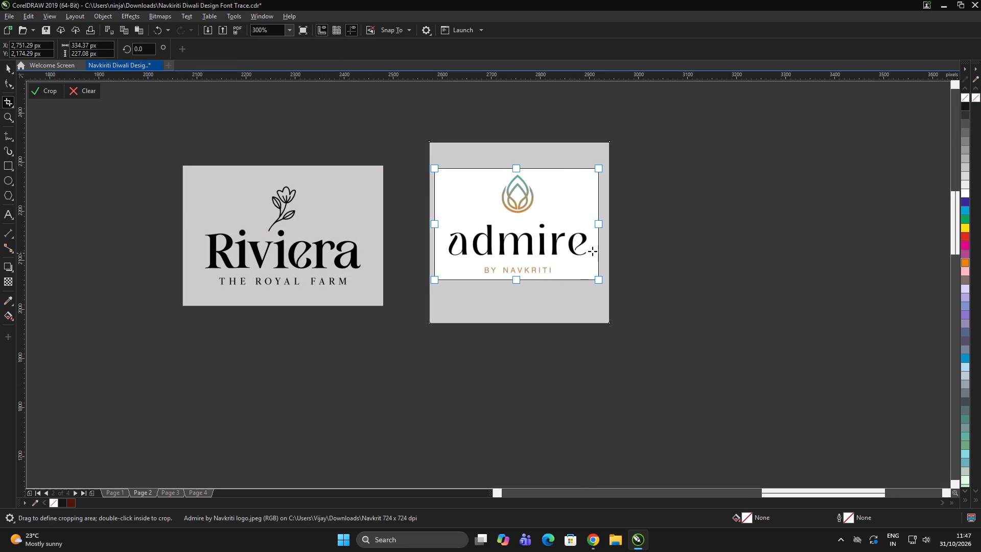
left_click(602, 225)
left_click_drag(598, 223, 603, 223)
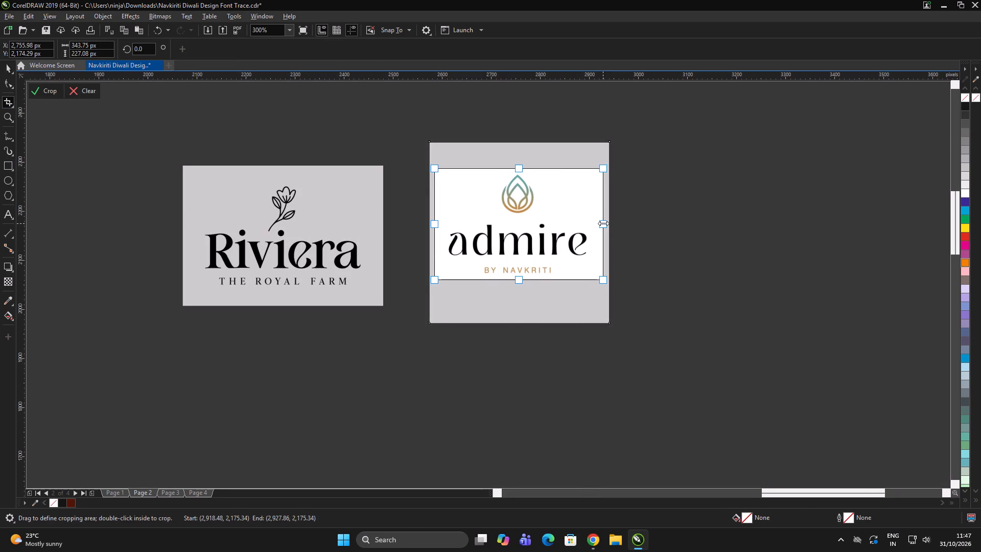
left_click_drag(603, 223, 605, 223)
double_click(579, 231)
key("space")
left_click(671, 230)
Move the Riviera logo above the "A NEW PERSPECTIVE" heading, to about X 3,571, Y 2,493 px.
scroll(580, 231, "down", 2)
left_click(554, 232)
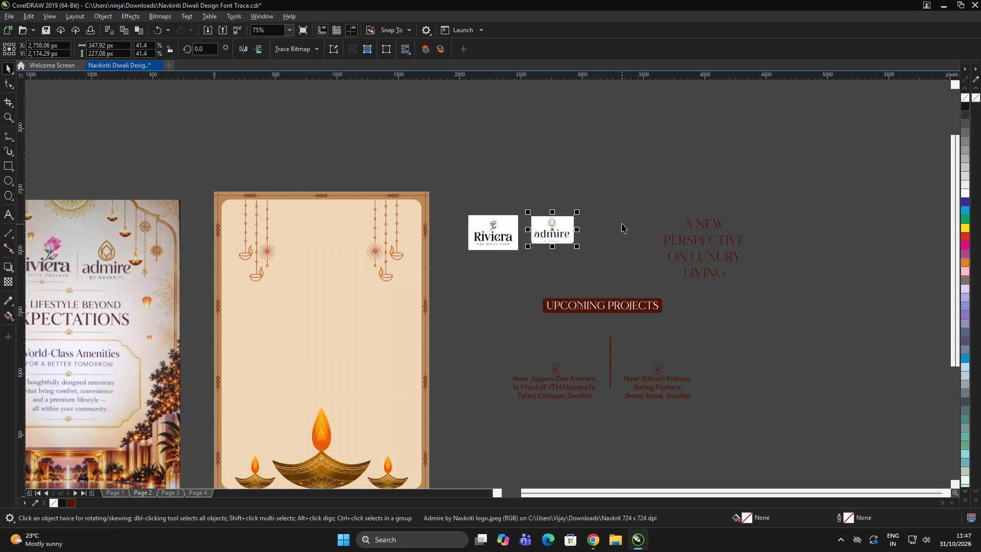
double_click(622, 223)
scroll(604, 233, "down", 1)
scroll(569, 228, "up", 1)
left_click(502, 239)
scroll(530, 237, "up", 1)
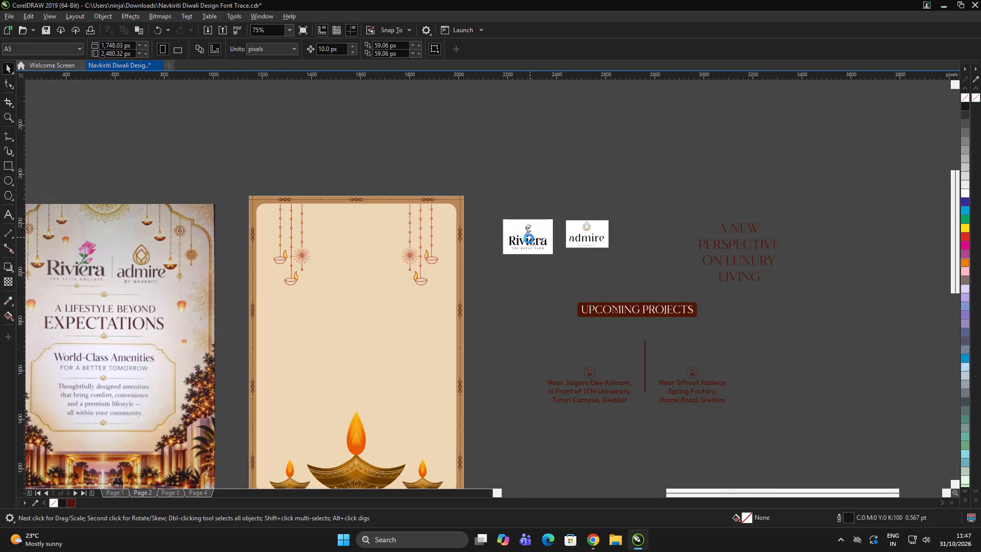
scroll(529, 239, "up", 1)
left_click(528, 239)
scroll(641, 232, "down", 2)
left_click_drag(612, 234, 721, 172)
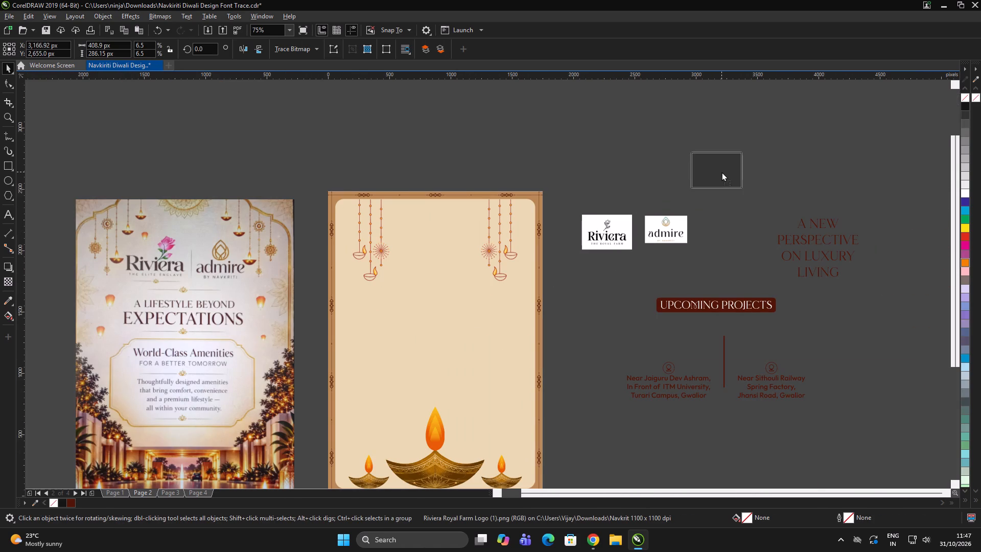
left_click_drag(721, 172, 771, 192)
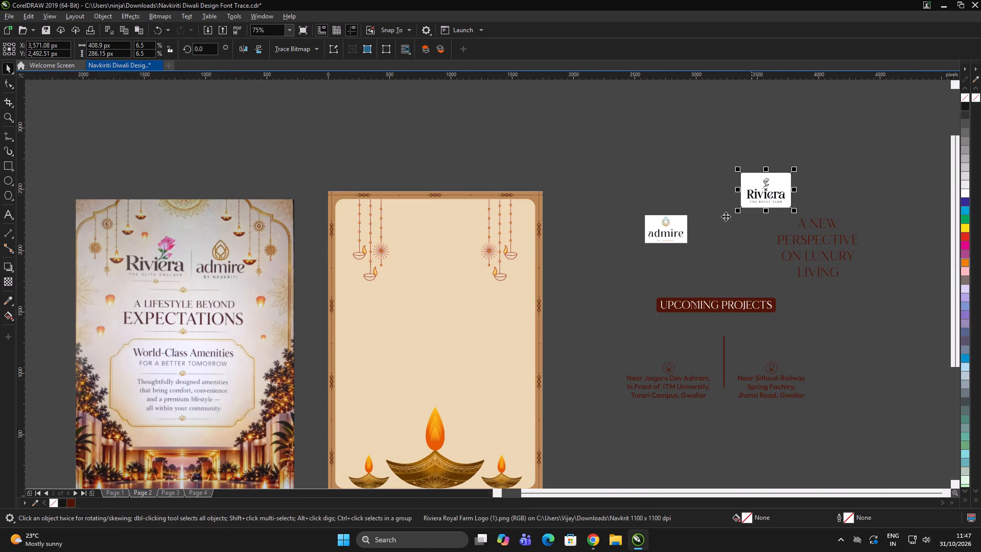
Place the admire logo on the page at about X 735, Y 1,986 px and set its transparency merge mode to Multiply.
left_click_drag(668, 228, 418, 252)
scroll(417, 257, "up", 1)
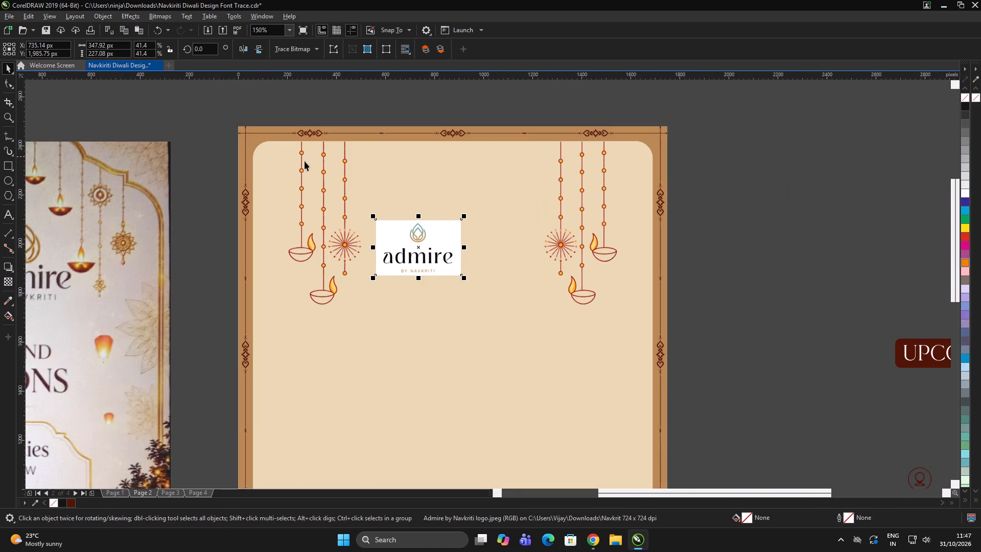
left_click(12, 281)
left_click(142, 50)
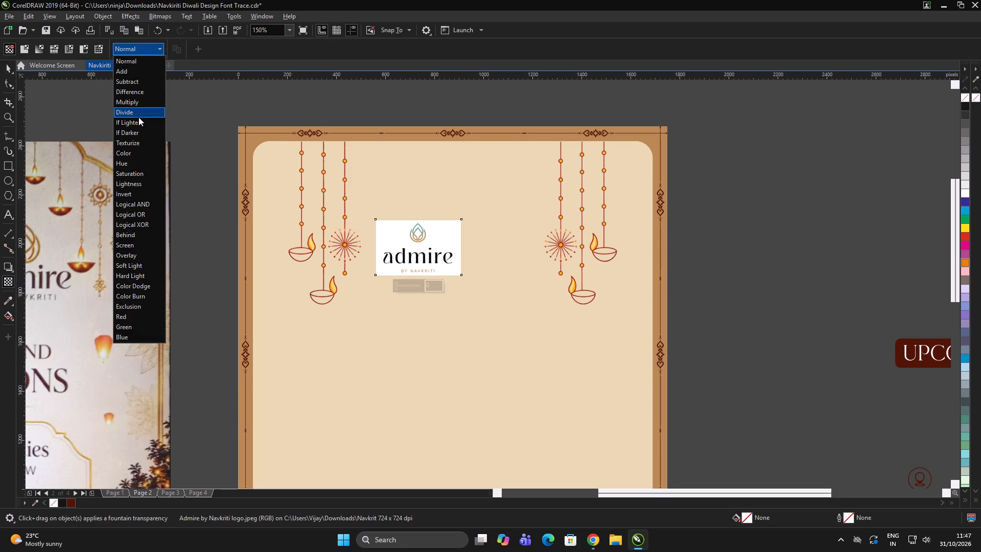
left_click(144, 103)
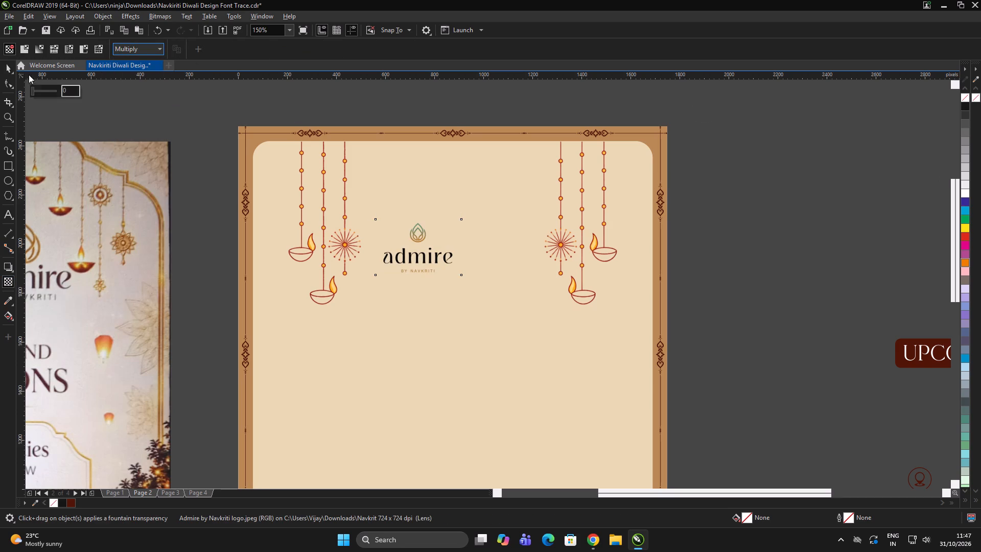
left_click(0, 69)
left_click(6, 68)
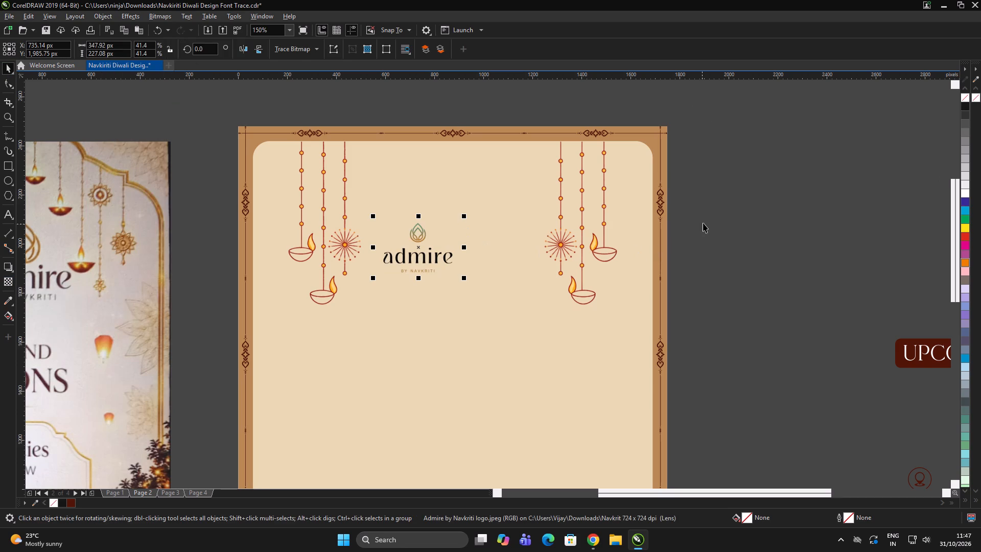
Delete the admire logo from the page.
key("Delete")
triple_click(715, 209)
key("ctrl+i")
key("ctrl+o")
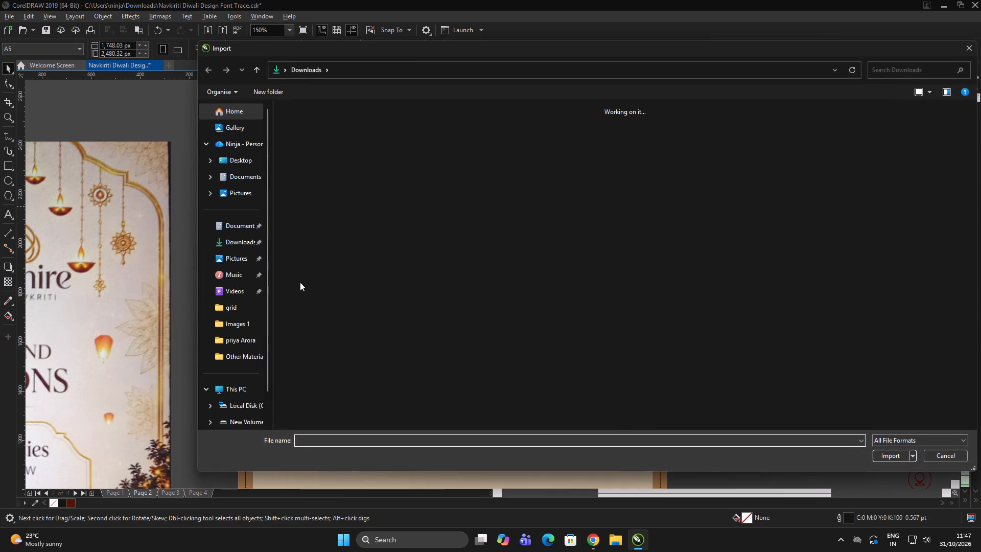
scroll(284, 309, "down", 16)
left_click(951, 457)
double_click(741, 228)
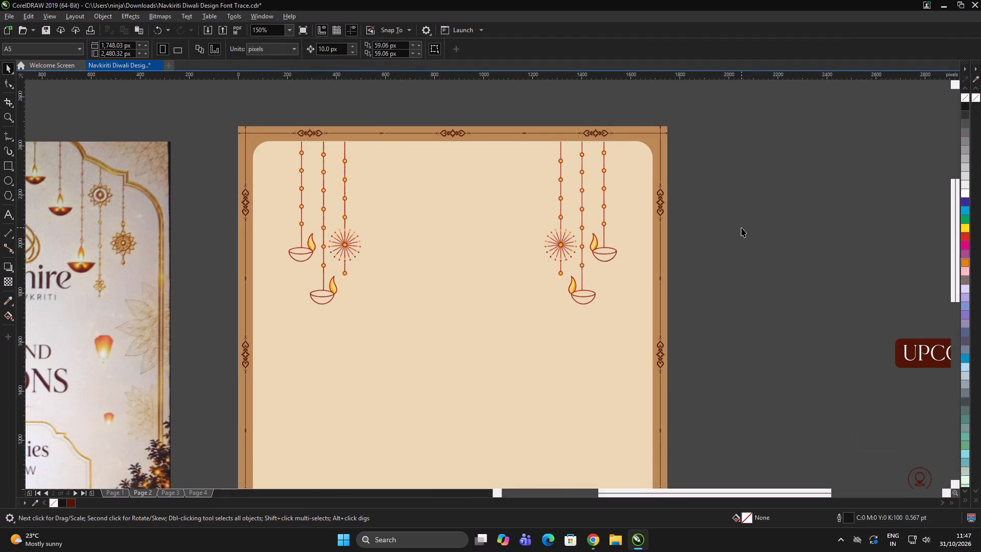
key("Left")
Open the Admire_reel cover drawing from the cdr folder of D: > Bharat Data > Navkriti.
key("ctrl+o")
scroll(382, 287, "down", 11)
left_click(250, 385)
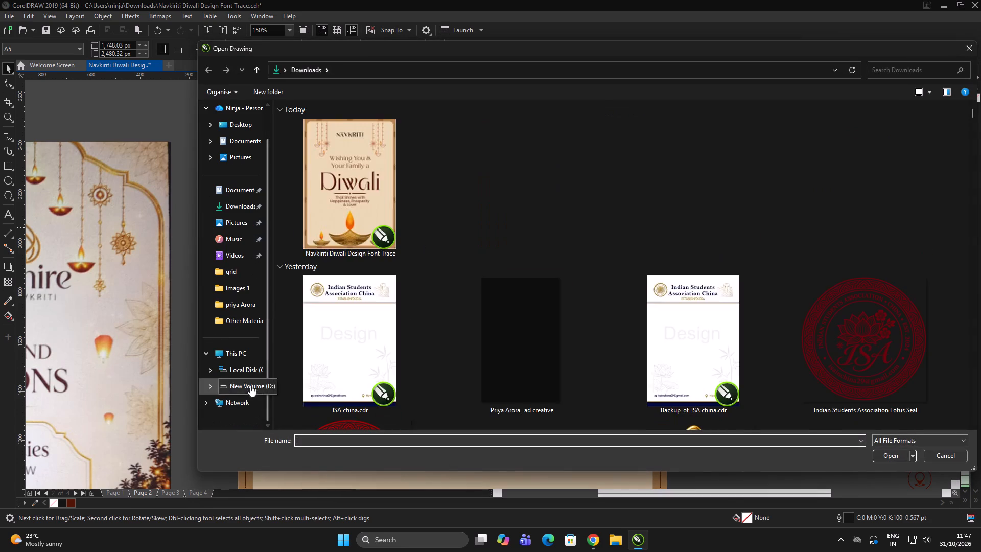
double_click(311, 139)
left_click(320, 179)
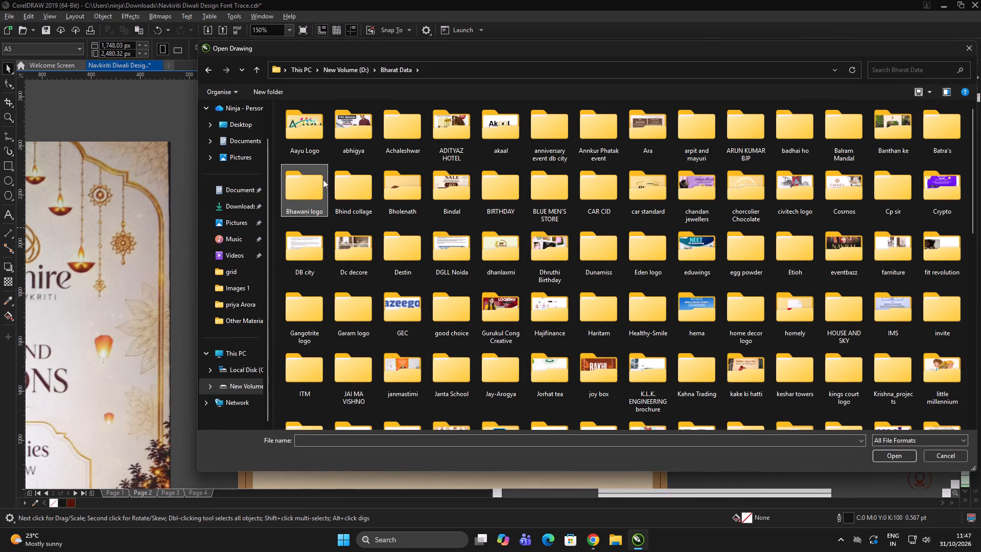
type("nav")
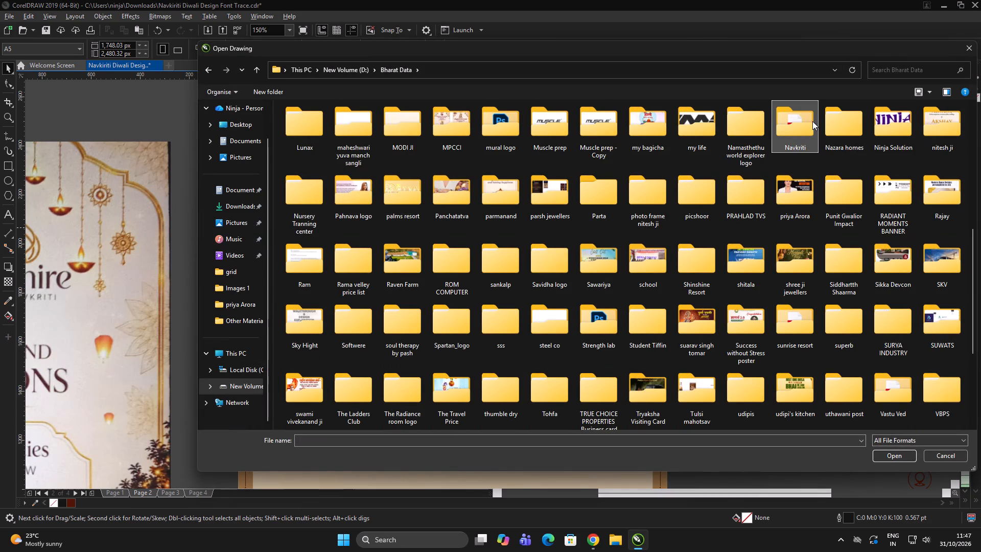
double_click(787, 118)
double_click(313, 133)
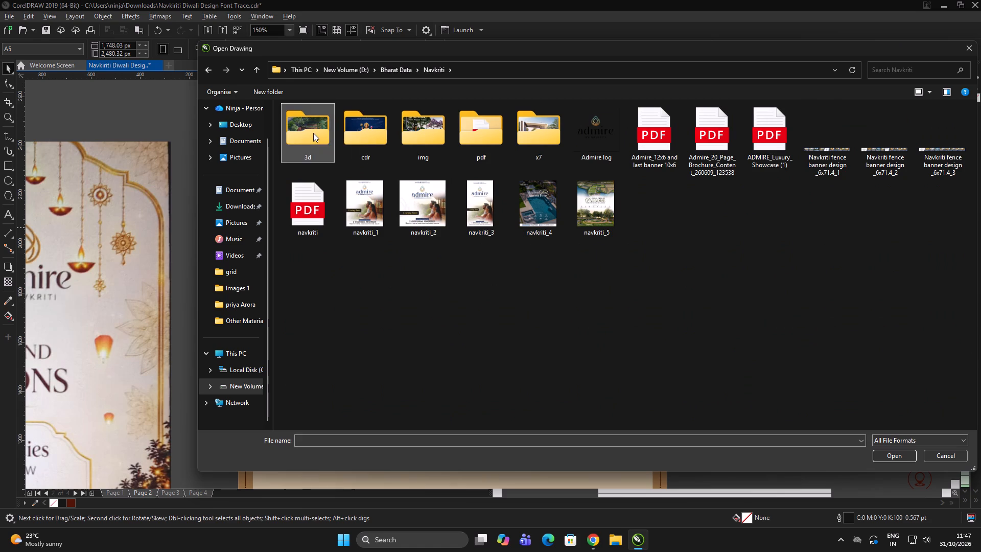
left_click(206, 66)
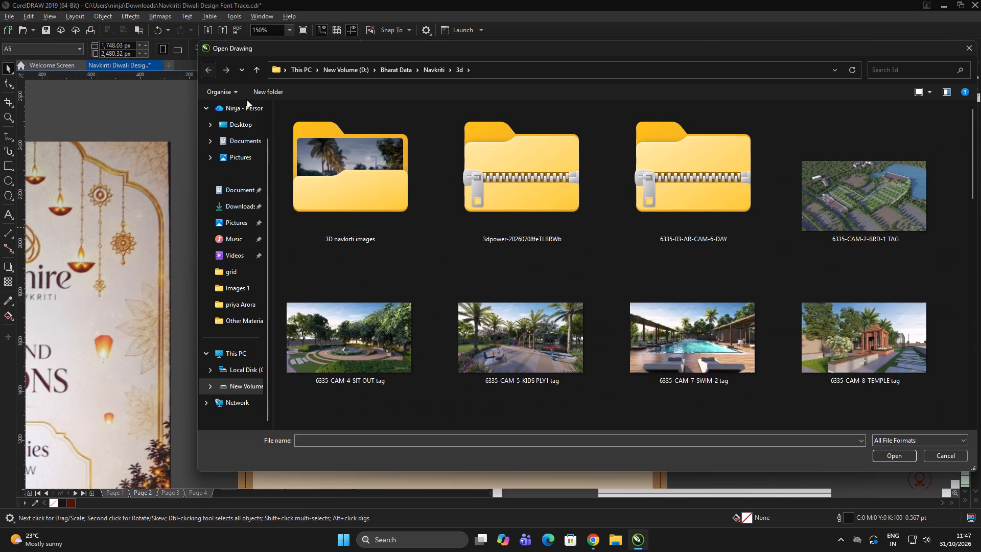
double_click(369, 146)
triple_click(666, 337)
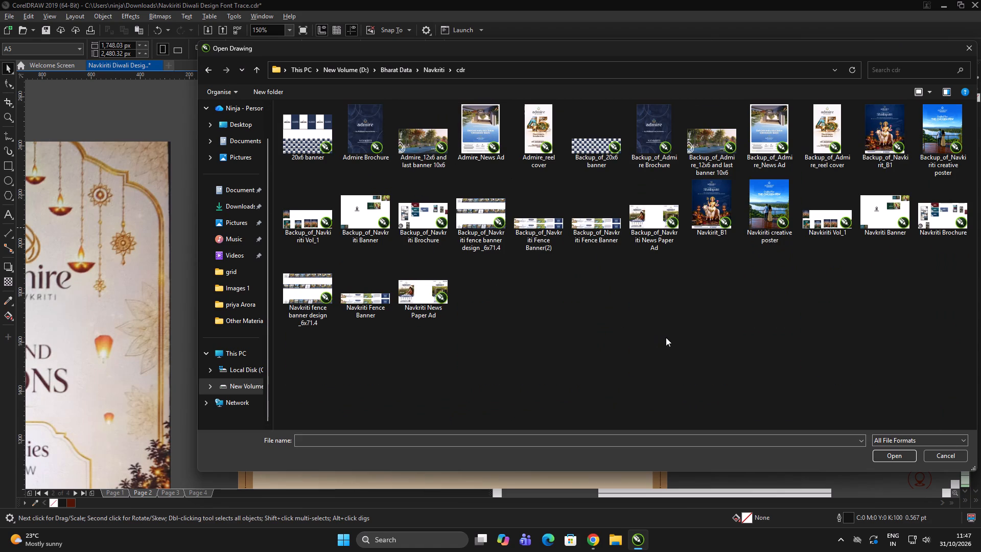
left_click(586, 336)
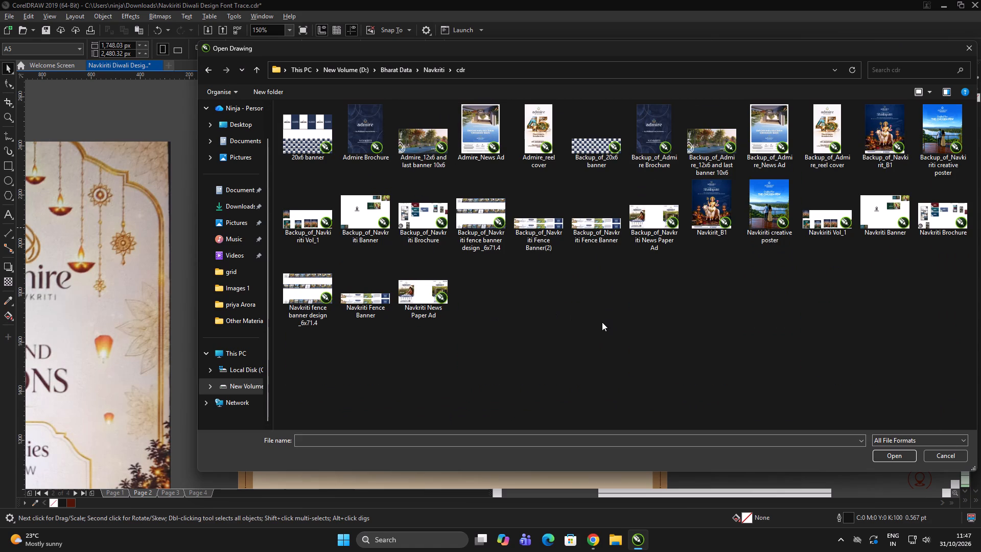
double_click(602, 321)
left_click(542, 153)
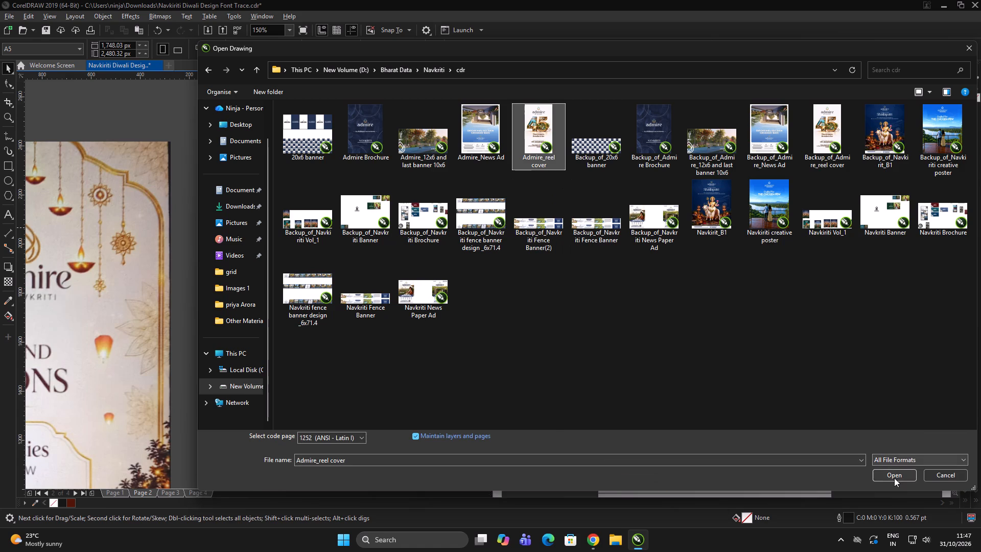
left_click(895, 475)
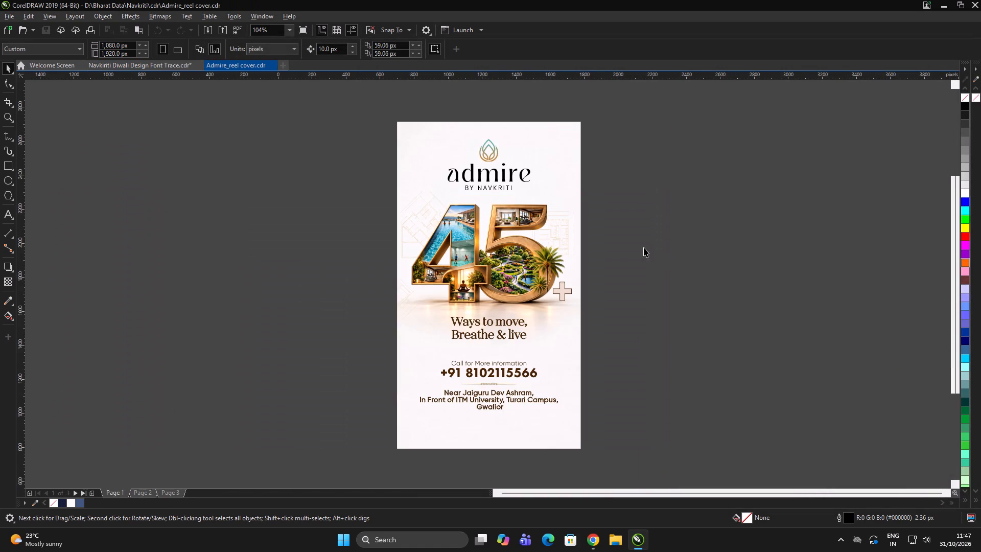
Ungroup the artwork at the top of the reel cover's page 1 and copy the admire logo.
left_click_drag(723, 205, 718, 204)
scroll(542, 130, "up", 1)
left_click_drag(703, 122, 297, 266)
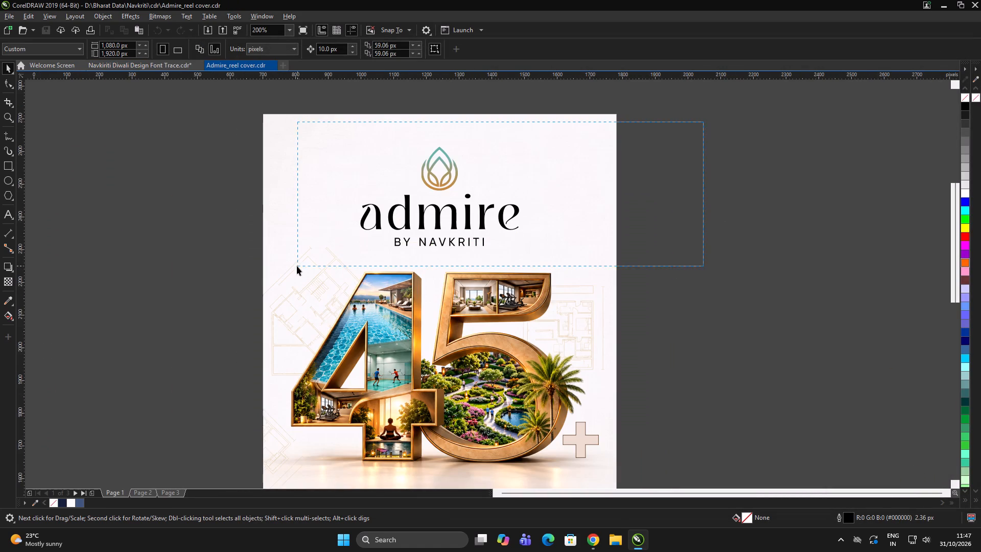
left_click_drag(297, 266, 301, 263)
left_click(457, 232)
key("ctrl+u")
left_click(716, 191, "ctrl")
left_click_drag(698, 103, 317, 268)
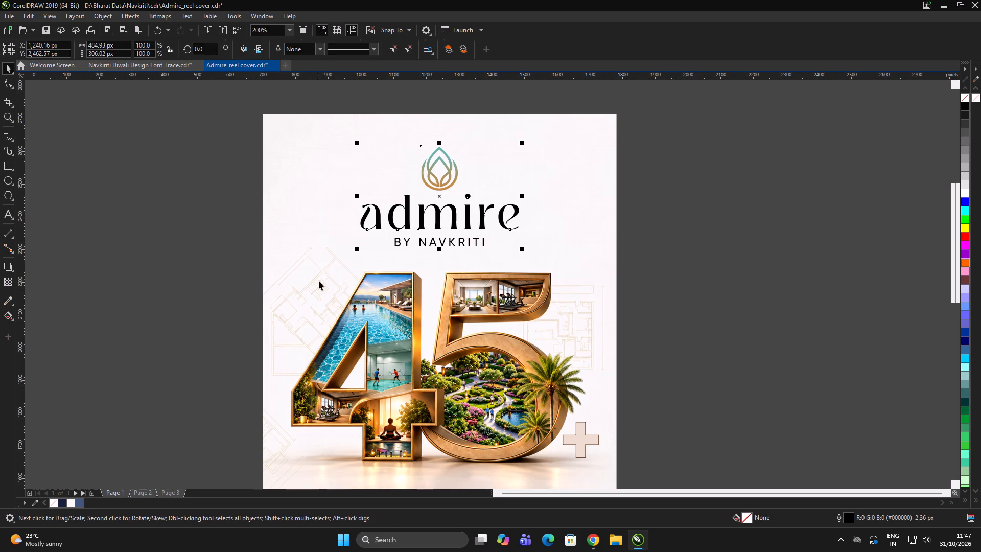
key("ctrl+c")
Paste the admire logo into the Navkriti Diwali design and move it beside page 2, to about X 2,430, Y 2,205 px.
left_click(718, 217)
left_click_drag(717, 216, 711, 215)
left_click(168, 68)
scroll(502, 183, "down", 3)
key("ctrl+v")
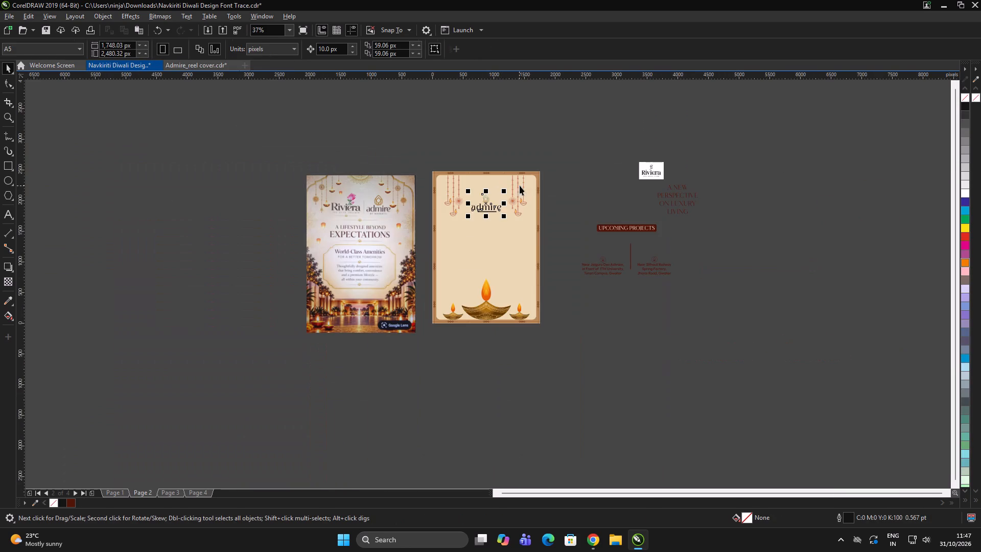
scroll(490, 195, "up", 2)
scroll(497, 216, "down", 2)
left_click_drag(497, 217, 584, 201)
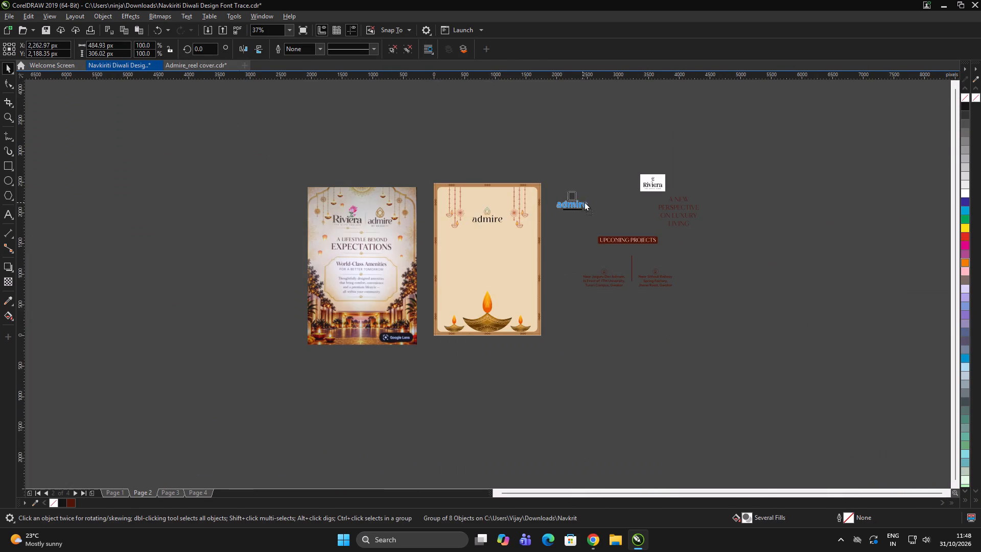
left_click_drag(584, 201, 593, 201)
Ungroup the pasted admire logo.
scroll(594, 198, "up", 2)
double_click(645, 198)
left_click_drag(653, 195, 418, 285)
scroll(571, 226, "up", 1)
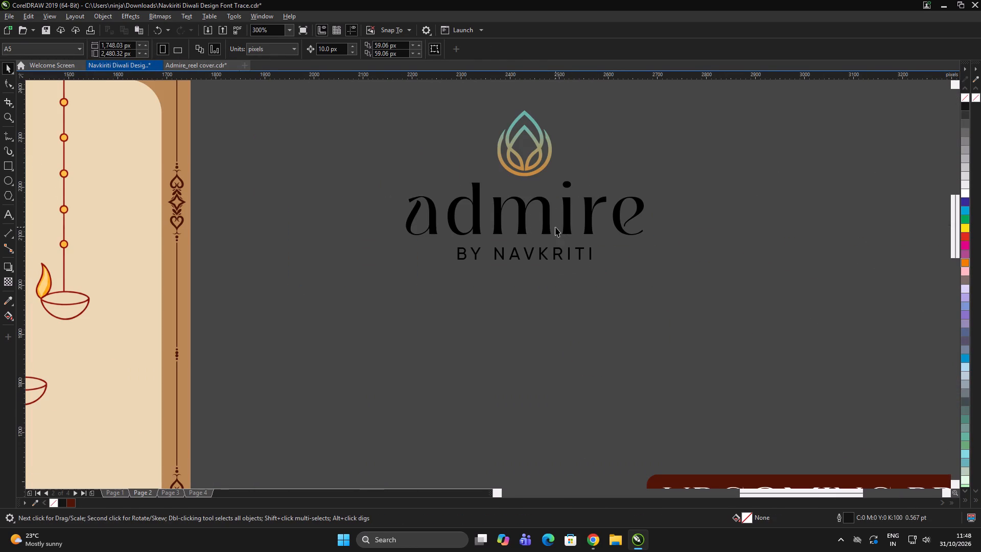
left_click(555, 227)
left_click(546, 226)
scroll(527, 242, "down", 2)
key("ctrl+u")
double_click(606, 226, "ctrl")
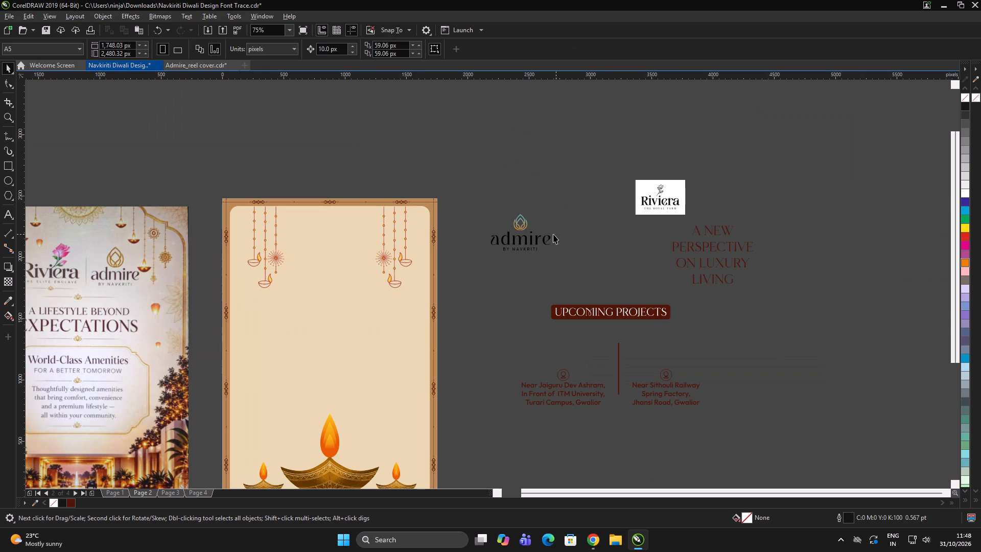
Move the Riviera logo closer to the admire logo, above the UPCOMING PROJECTS label.
scroll(645, 202, "up", 2)
left_click(620, 210)
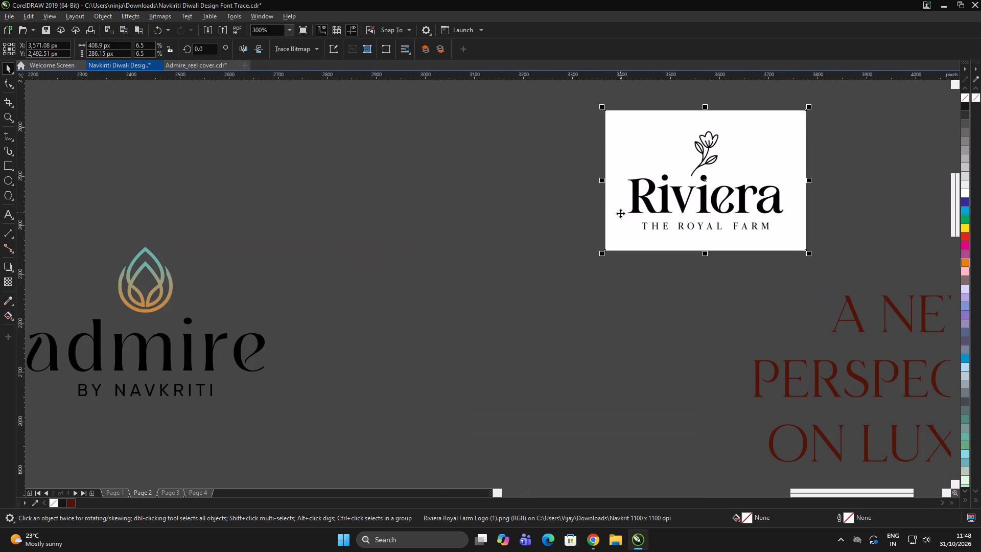
scroll(646, 201, "down", 1)
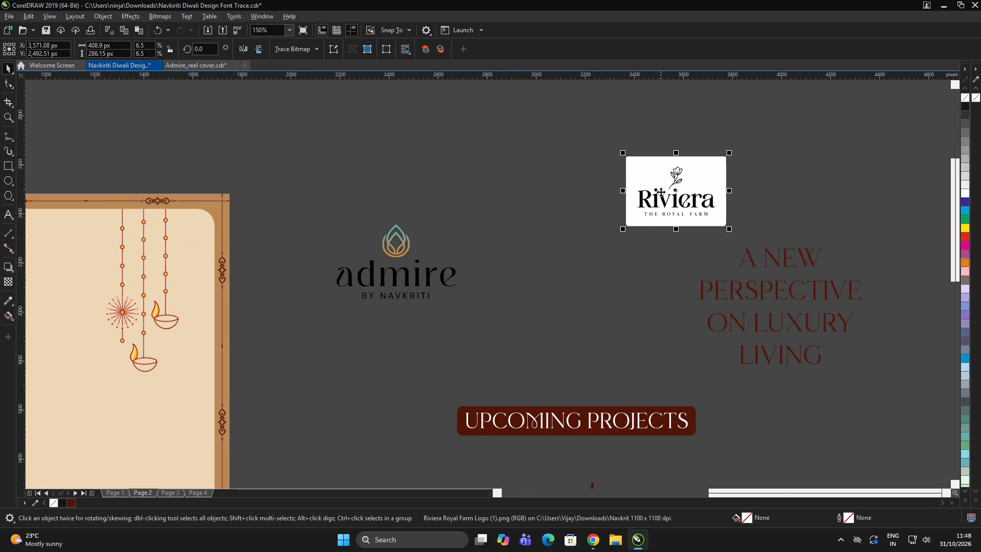
left_click_drag(661, 191, 587, 247)
scroll(534, 270, "down", 1)
left_click(524, 292)
scroll(521, 269, "down", 2)
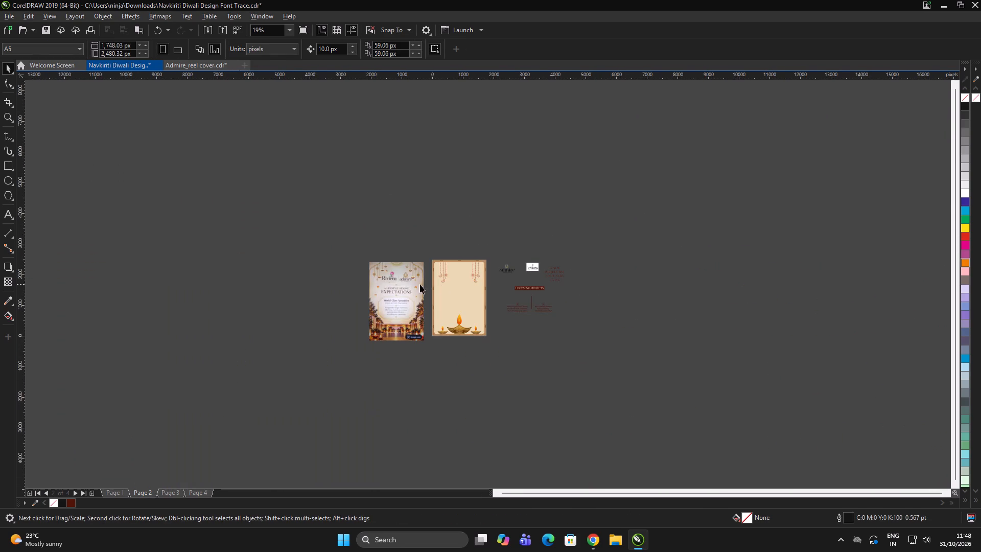
Centre the reference poster photo over page 2, at X 874, Y 1,240 px.
scroll(403, 281, "up", 2)
left_click(399, 280)
left_click(646, 319, "shift")
key("c")
left_click(811, 281)
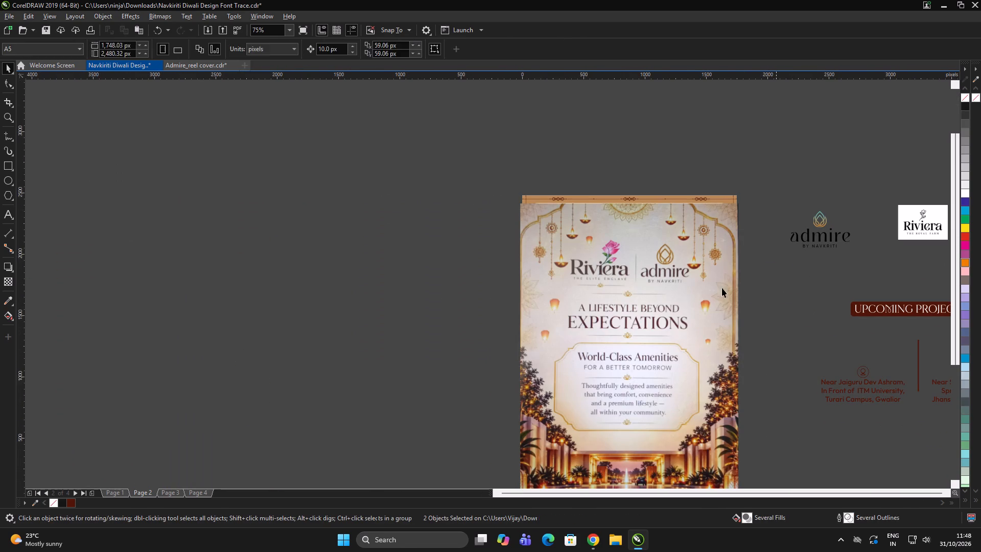
left_click(707, 290)
key("p")
left_click(764, 270)
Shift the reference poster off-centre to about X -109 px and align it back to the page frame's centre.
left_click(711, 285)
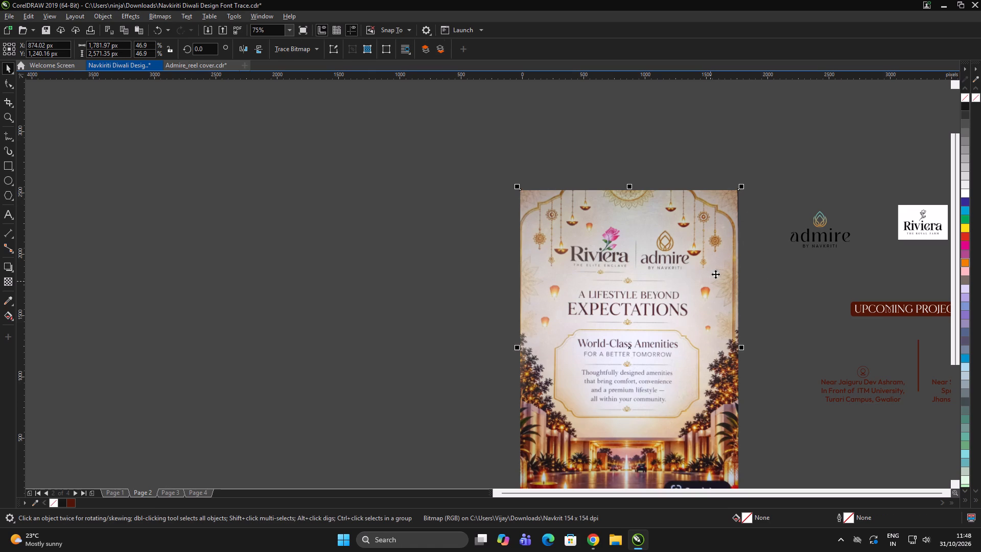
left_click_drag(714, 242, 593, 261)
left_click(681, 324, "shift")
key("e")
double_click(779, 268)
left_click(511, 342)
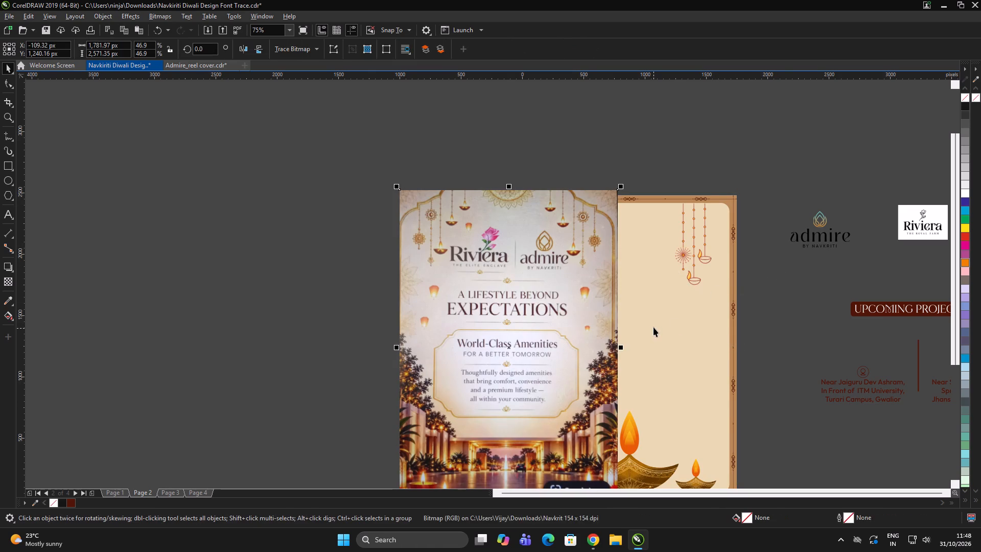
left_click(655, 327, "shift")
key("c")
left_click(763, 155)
Move the admire logo over the poster's Riviera logo, group its objects and position it at about X 658, Y 2,056 px.
left_click_drag(765, 192, 874, 295)
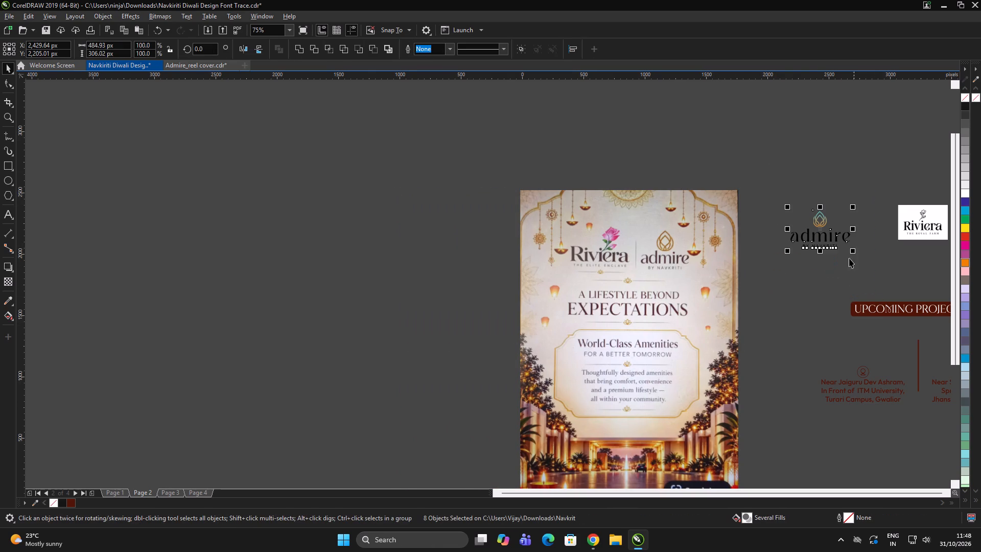
left_click_drag(824, 234, 612, 251)
scroll(613, 250, "up", 2)
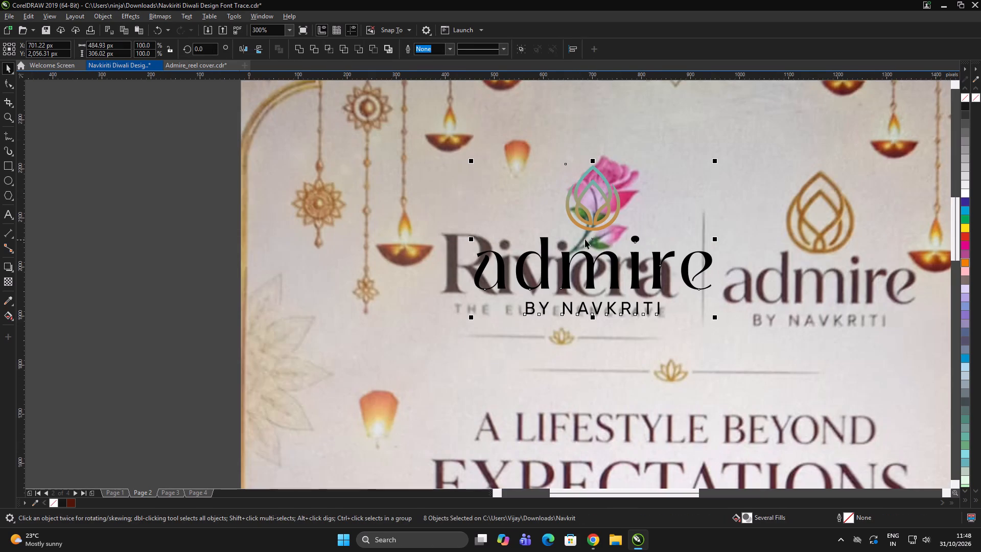
key("ctrl+g")
left_click_drag(565, 263, 542, 265)
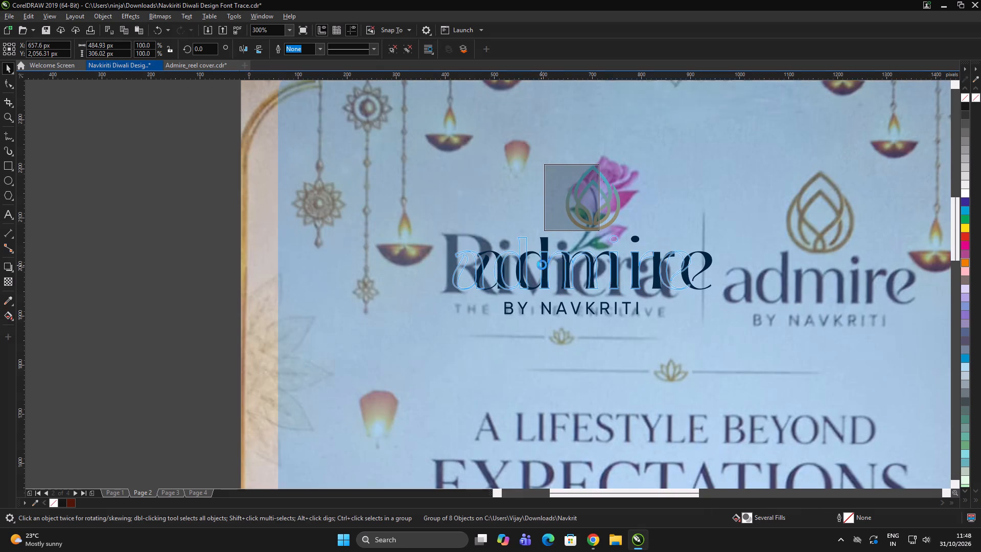
Place the Riviera logo over the poster's admire logo at about X 1,166, Y 2,013 px and bring it to the front.
scroll(501, 249, "down", 2)
left_click_drag(816, 219, 715, 237)
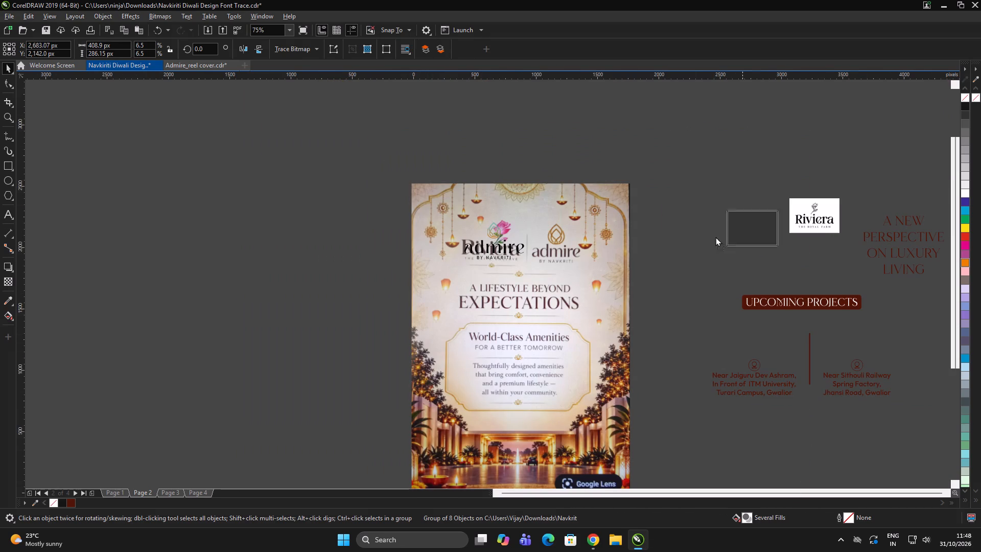
left_click_drag(715, 237, 556, 246)
scroll(570, 245, "up", 2)
key("shift+Return")
key("shift+Page_Up")
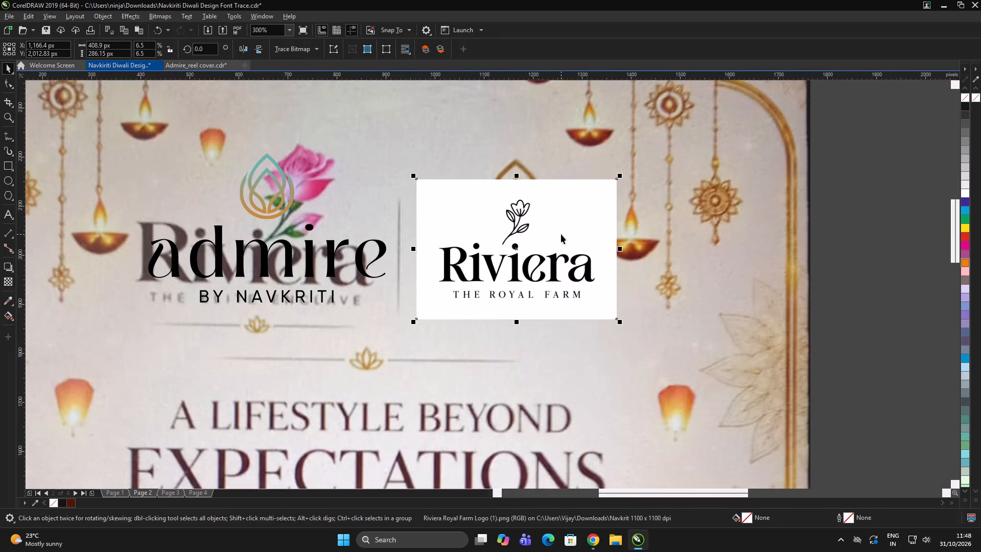
Set the Riviera logo's transparency merge mode to Multiply.
left_click(7, 280)
left_click(140, 53)
left_click(130, 103)
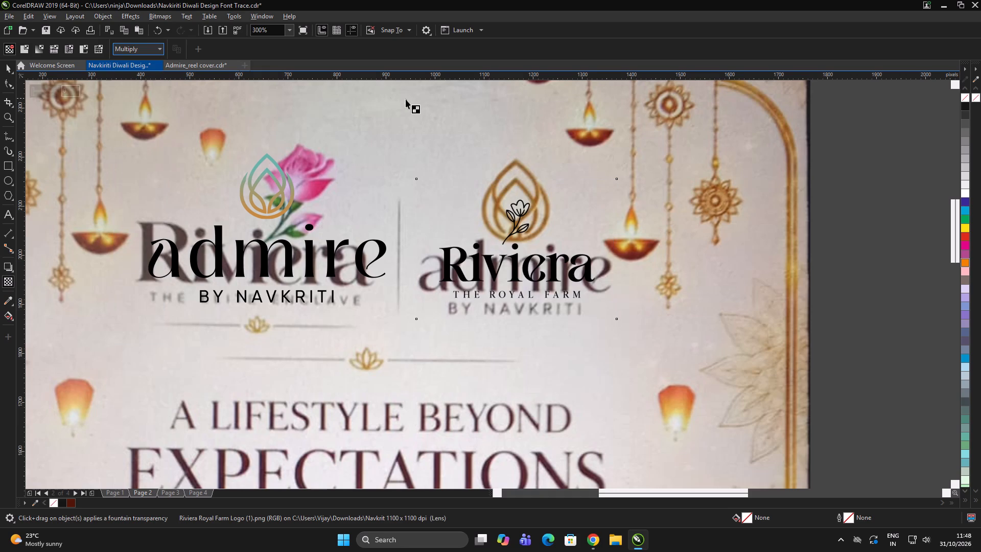
left_click(10, 69)
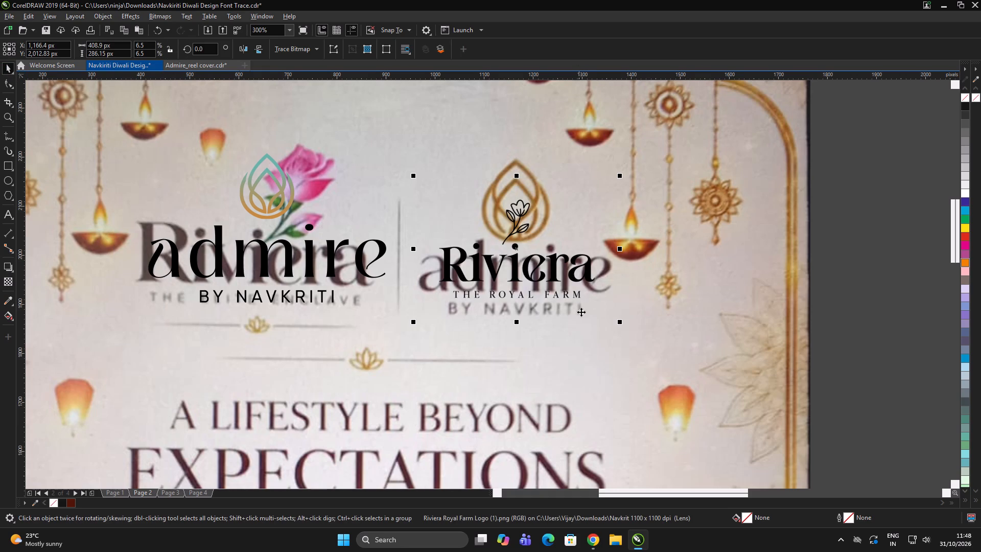
Enlarge the Riviera logo to about 454 × 318 px.
left_click_drag(619, 322, 630, 331)
left_click(585, 264)
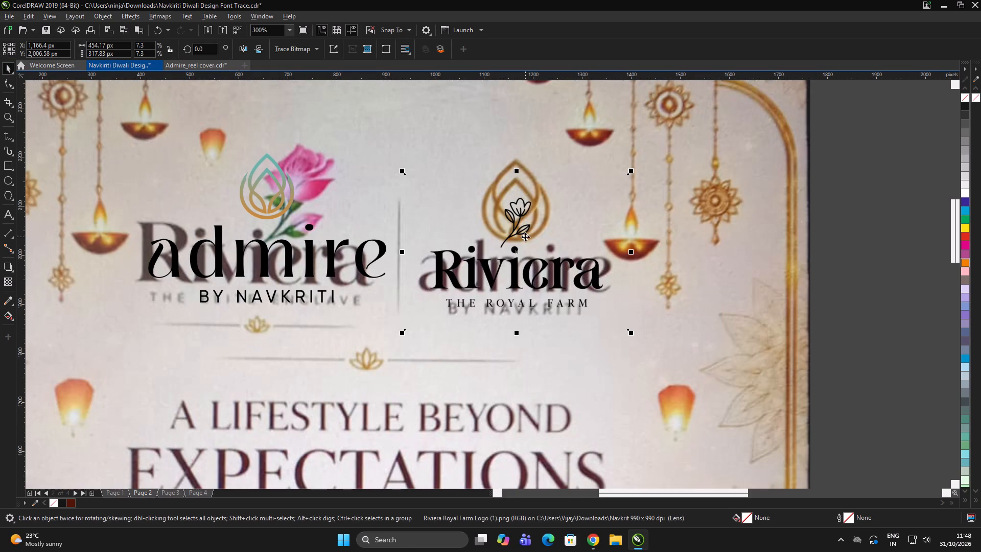
Draw a four-sided polygon about 17 × 222 px over the poster's divider line between the two logos.
key("F5")
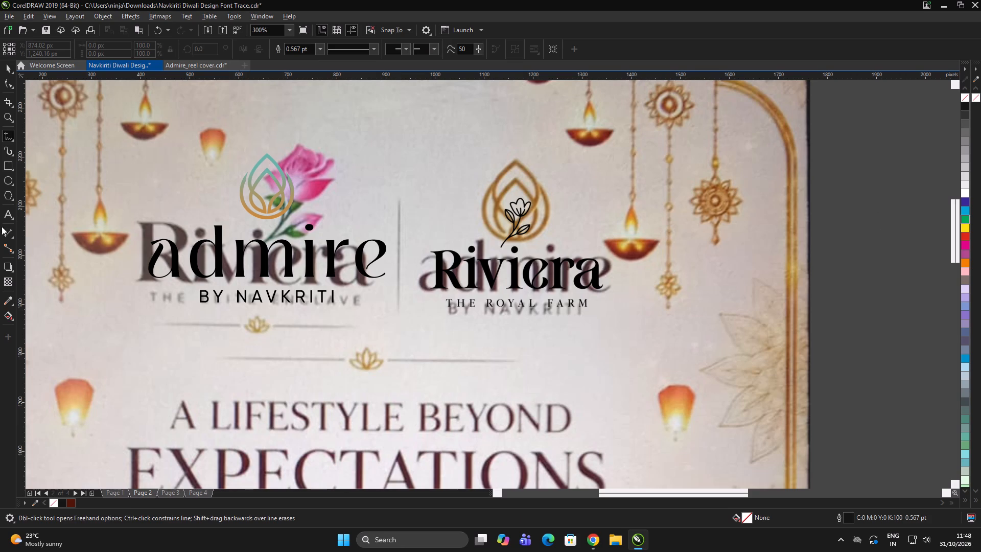
left_click(8, 196)
left_click_drag(397, 196, 394, 263)
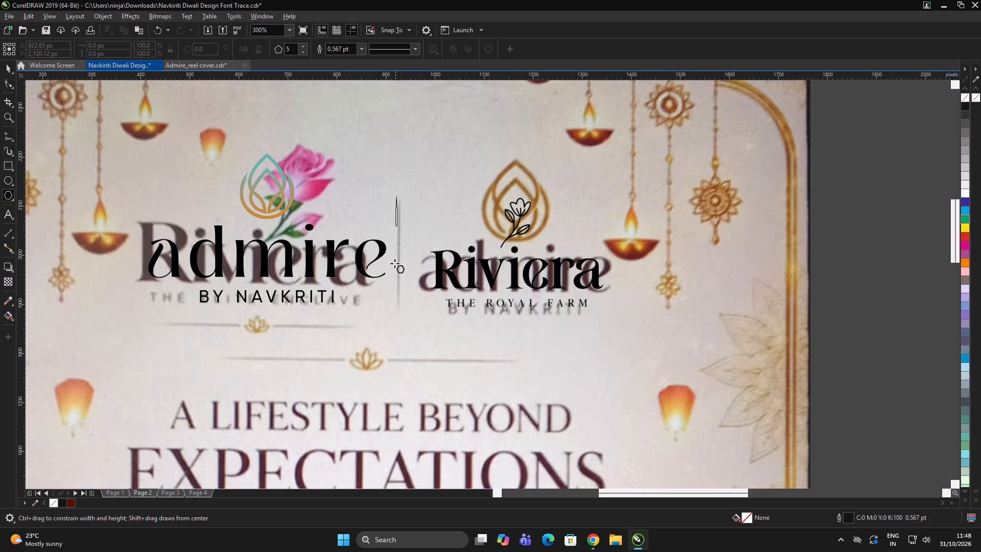
left_click_drag(394, 263, 404, 305)
left_click(300, 50)
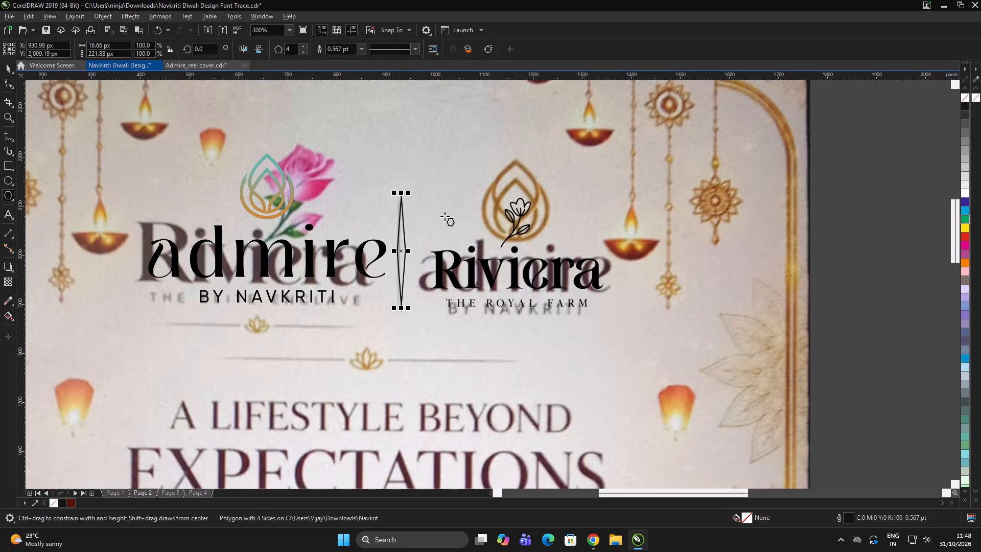
Narrow the polygon divider to about 3 px wide and fill it with 70% black.
scroll(414, 249, "up", 3)
key("space")
left_click_drag(392, 259, 379, 270)
left_click(966, 135)
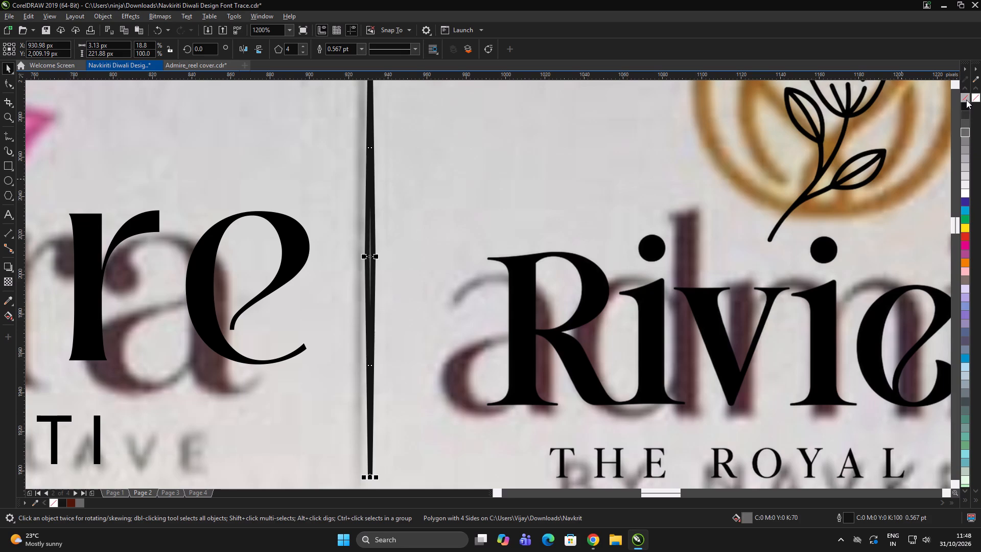
Remove the polygon divider's outline and move it onto the poster's divider line between the logos.
right_click(966, 98)
scroll(315, 200, "down", 6)
scroll(353, 191, "up", 3)
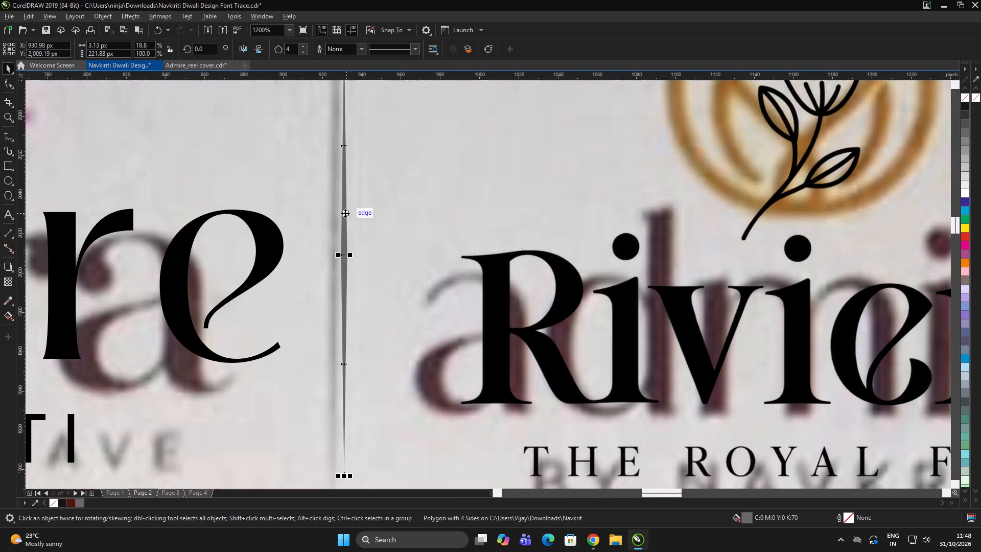
left_click_drag(345, 213, 334, 219)
left_click(341, 256)
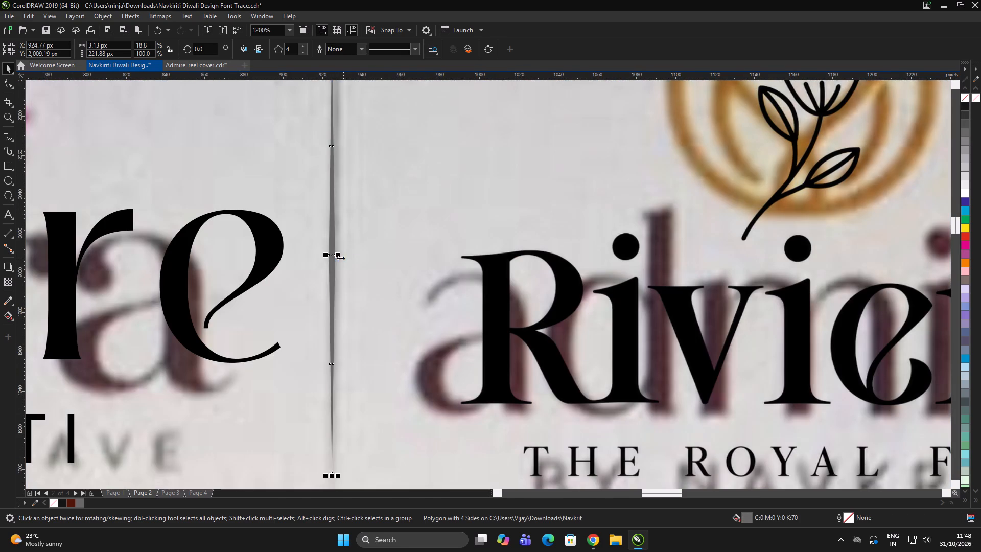
Widen the divider to about 5.65 px and shift it to line up with the poster's divider line.
scroll(338, 258, "up", 2)
left_click_drag(331, 246, 340, 248)
left_click_drag(321, 239, 329, 239)
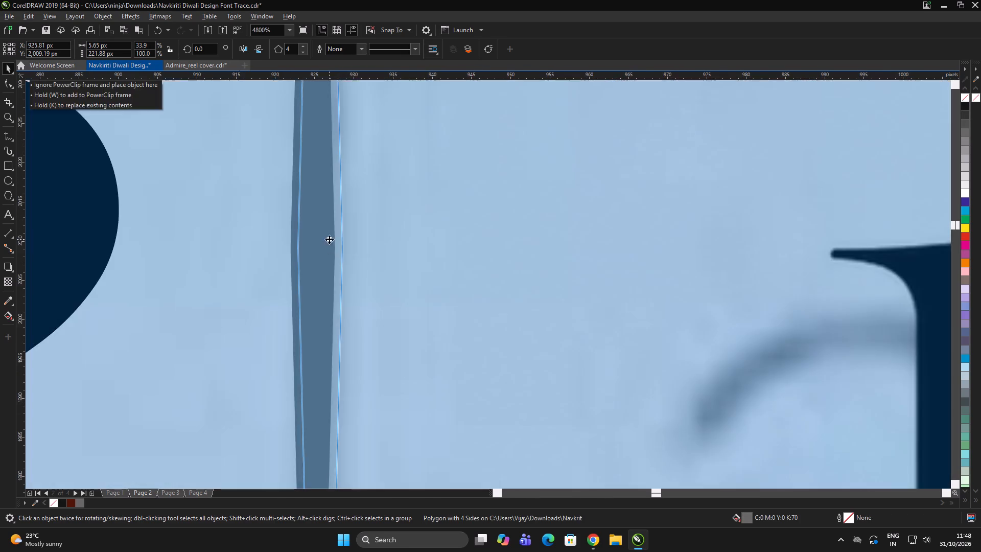
scroll(371, 198, "down", 13)
scroll(396, 139, "down", 1)
double_click(720, 159)
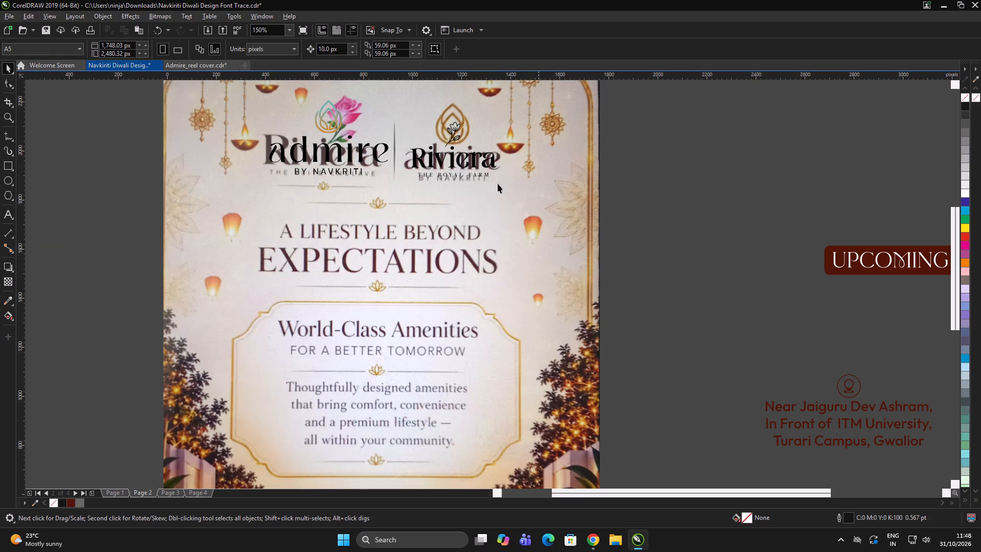
Move the reference poster off the page into the empty area on its left.
left_click(396, 190)
scroll(398, 190, "down", 1)
left_click_drag(431, 224, 147, 223)
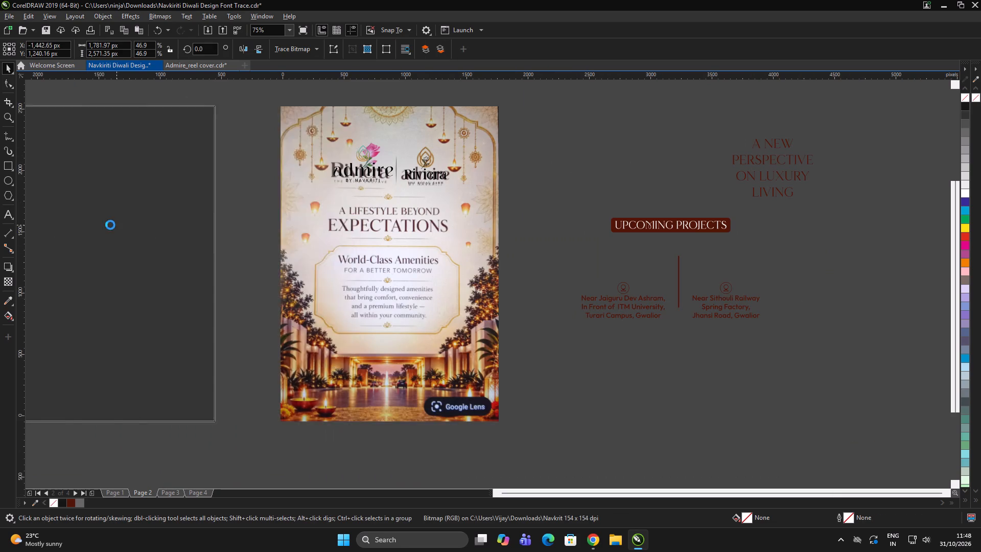
scroll(436, 162, "up", 1)
Shrink the admire logo, Riviera logo and divider together to about 775 × 287 px so they fit between the hanging diyas.
left_click_drag(607, 117, 207, 219)
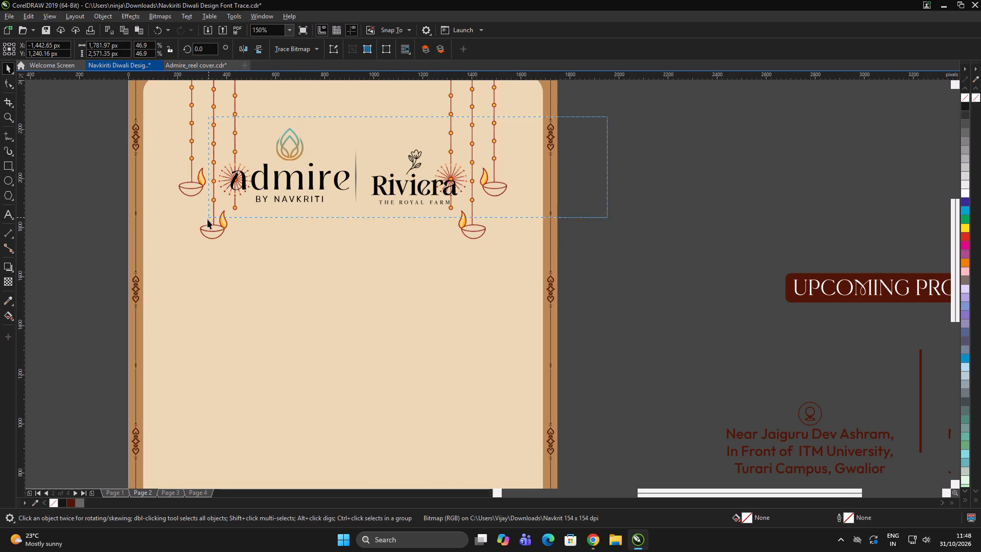
left_click_drag(207, 219, 208, 218)
left_click(582, 175)
left_click(434, 191)
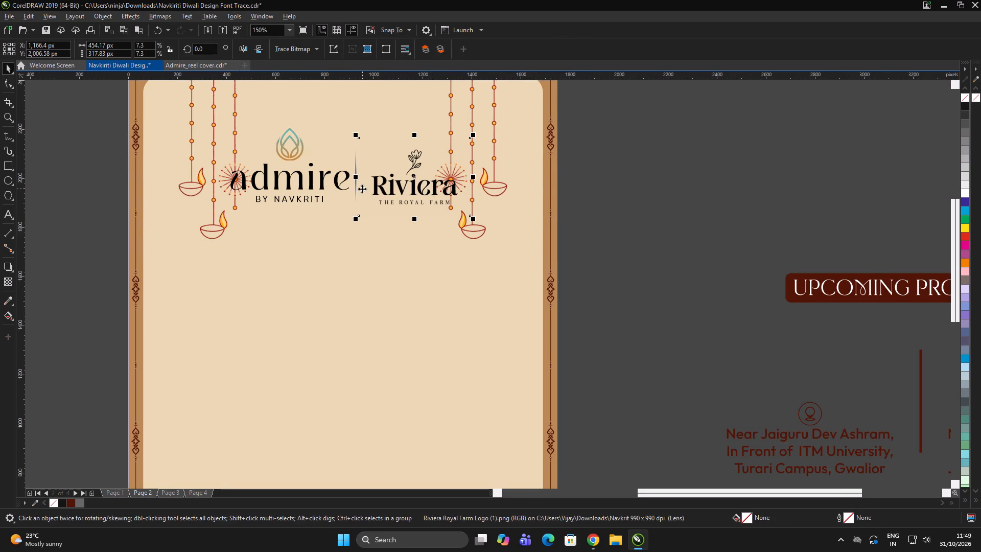
scroll(355, 191, "up", 1)
left_click(356, 190, "shift")
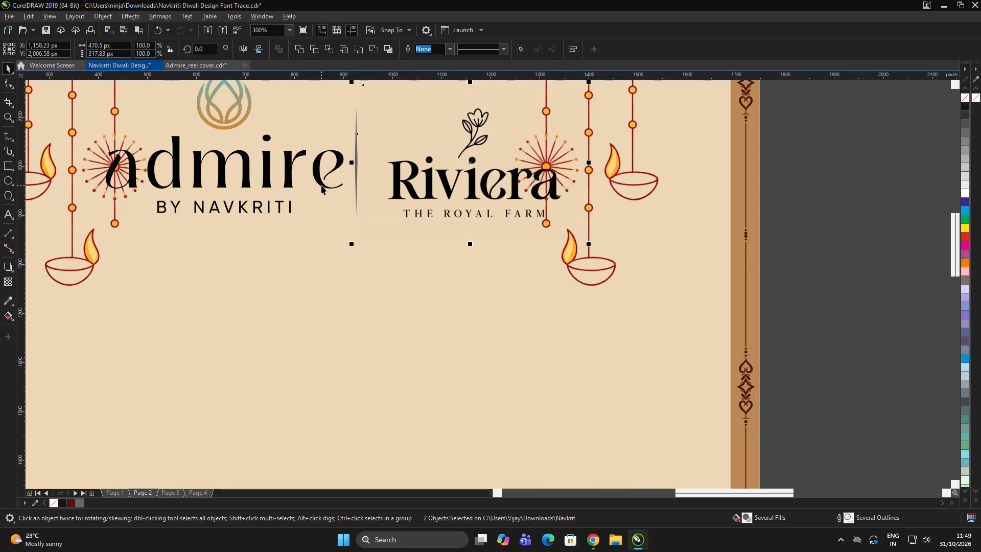
left_click(321, 185, "shift")
left_click_drag(323, 182, 314, 302)
key("ctrl+z")
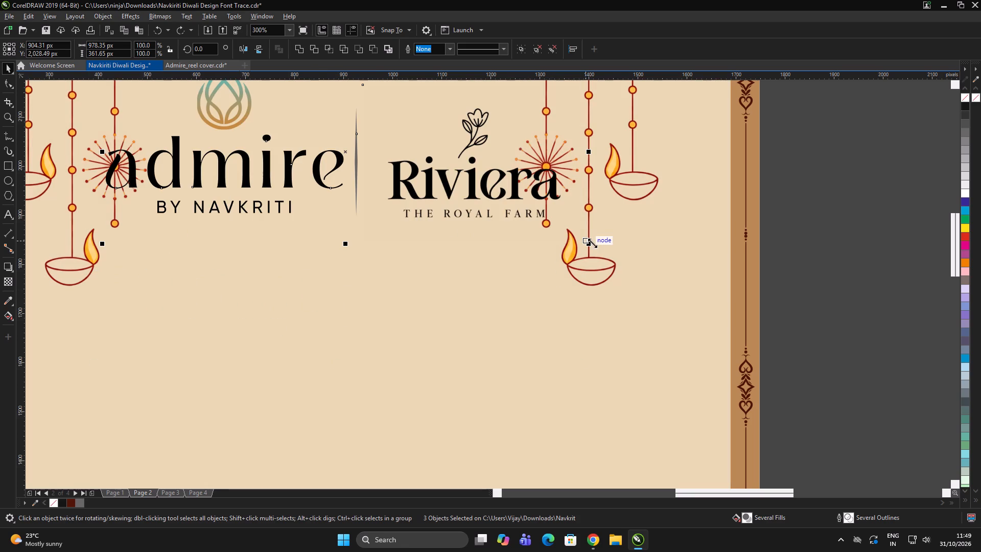
left_click_drag(592, 246, 542, 254)
scroll(513, 235, "up", 1)
scroll(489, 232, "down", 1)
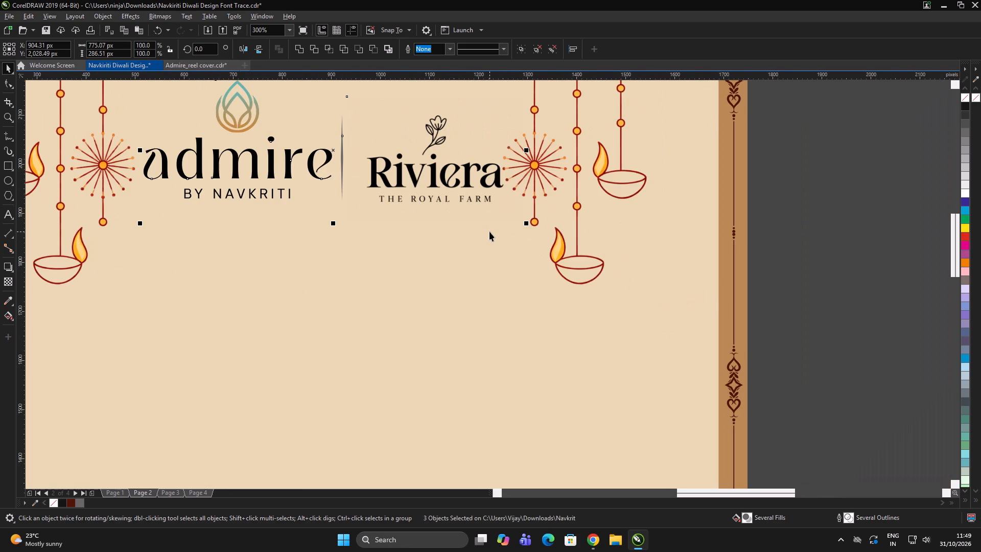
scroll(521, 236, "down", 3)
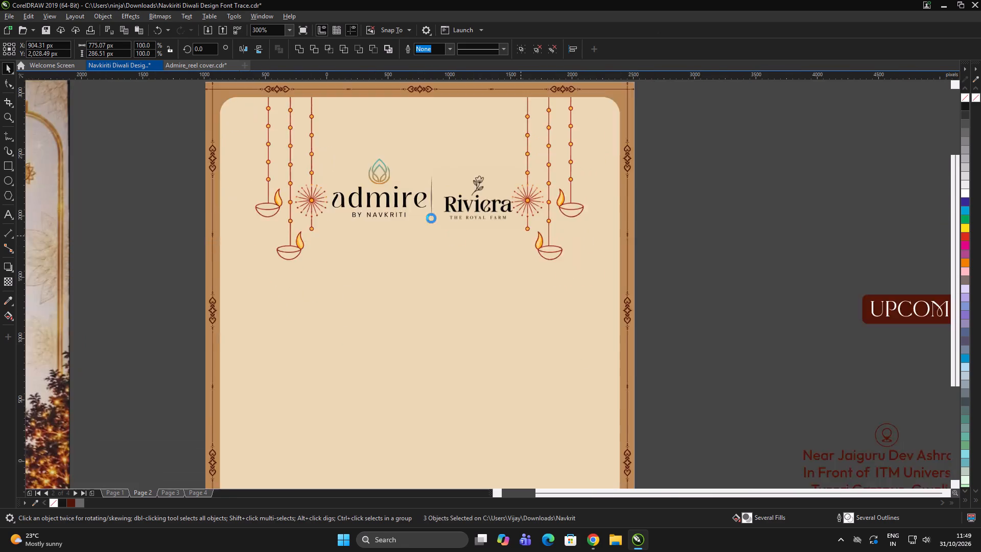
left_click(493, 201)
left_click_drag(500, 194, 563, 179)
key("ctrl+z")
Open the contents of the page's beige PowerClip frame for editing.
left_click(603, 179)
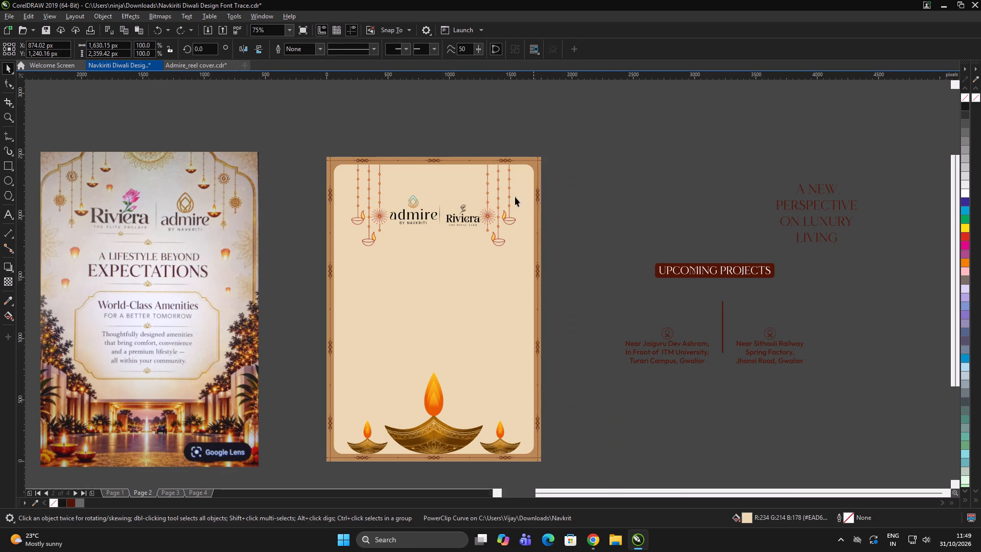
double_click(504, 199)
key("space")
left_click(503, 210)
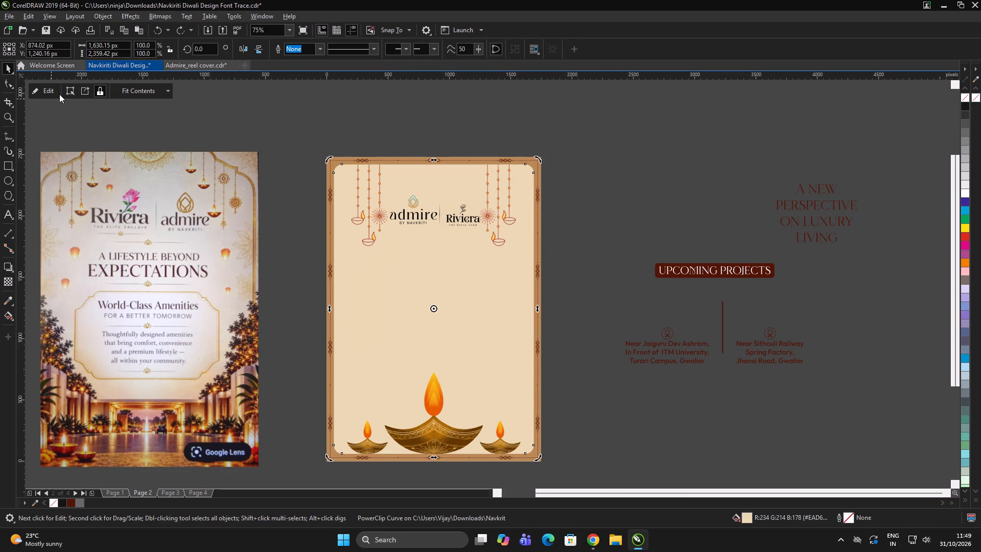
left_click(52, 92)
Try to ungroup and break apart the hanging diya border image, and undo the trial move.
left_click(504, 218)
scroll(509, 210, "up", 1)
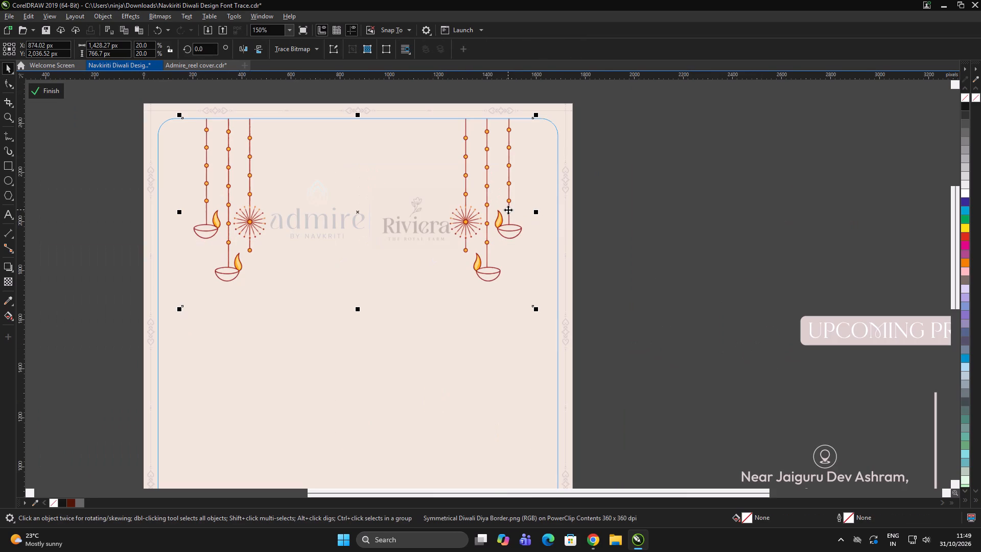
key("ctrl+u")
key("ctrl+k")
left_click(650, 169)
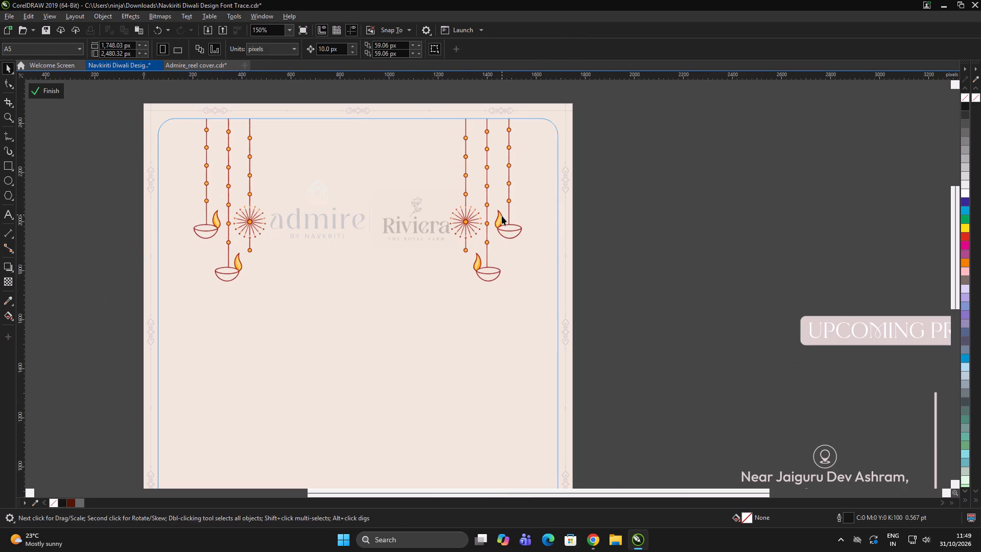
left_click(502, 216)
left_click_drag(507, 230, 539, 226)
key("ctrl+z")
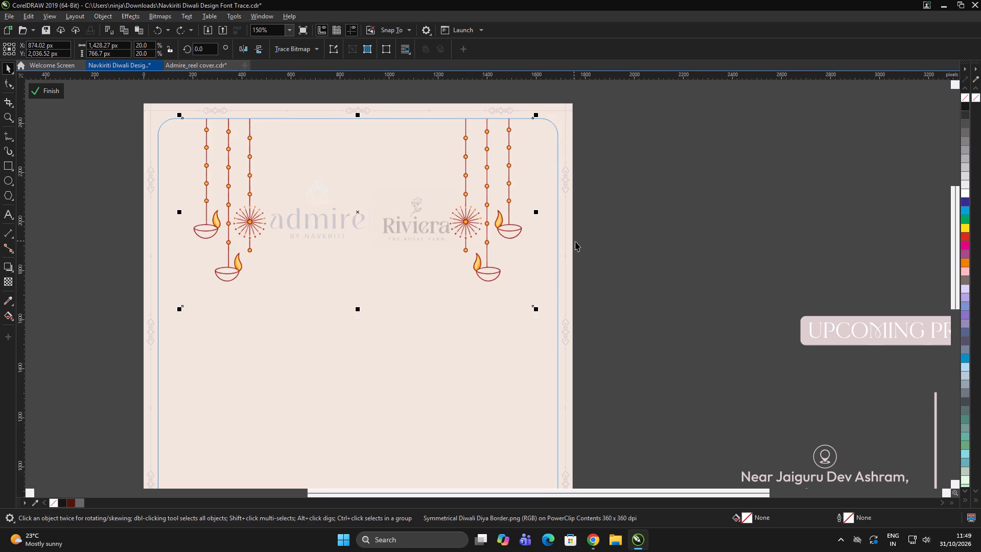
Crop the hanging diya border image to its left set of three strings.
left_click(6, 100)
left_click_drag(179, 113, 275, 296)
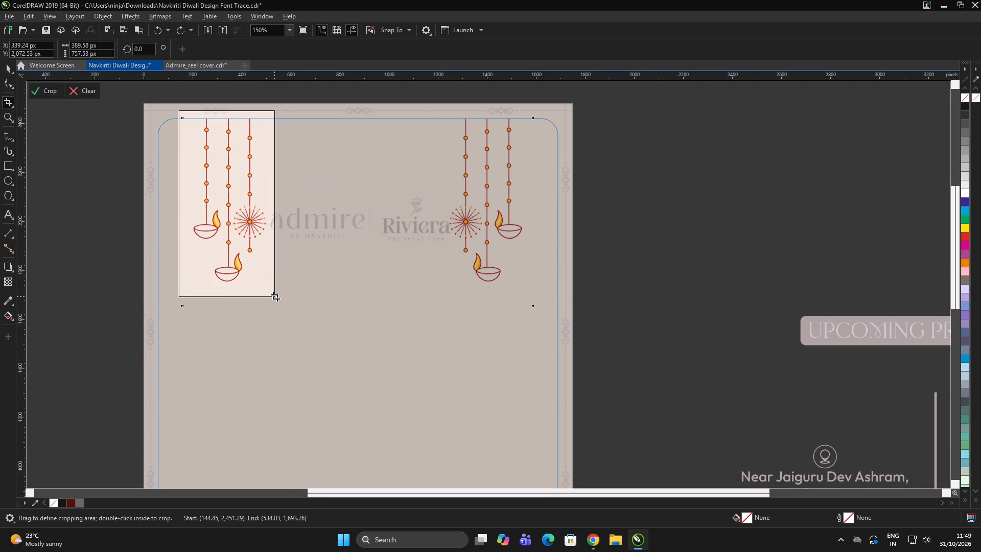
left_click_drag(275, 296, 274, 296)
double_click(226, 237)
key("space")
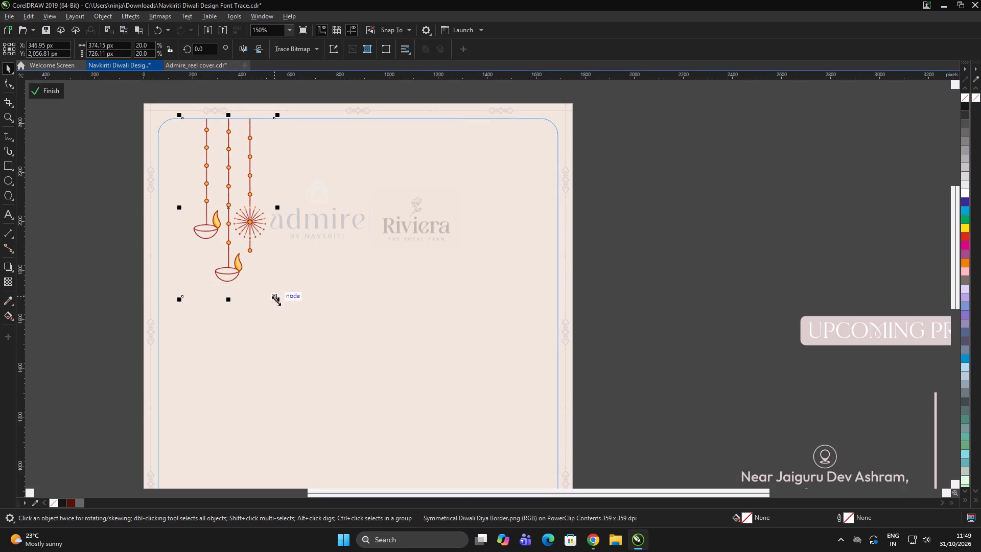
Scale the cropped diya strings to about 330 × 641 px and move them closer to the frame's left edge.
left_click_drag(276, 301, 265, 308)
left_click_drag(236, 200, 223, 200)
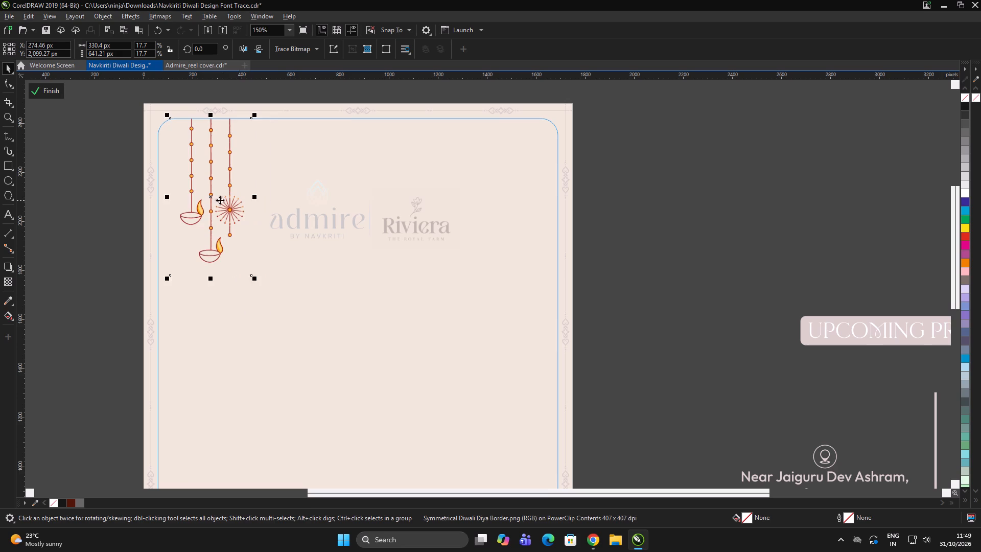
Duplicate the diya strings to the frame's right side and mirror the copy horizontally.
left_click_drag(216, 197, 523, 196)
right_click(523, 196, "shift")
left_click(247, 47)
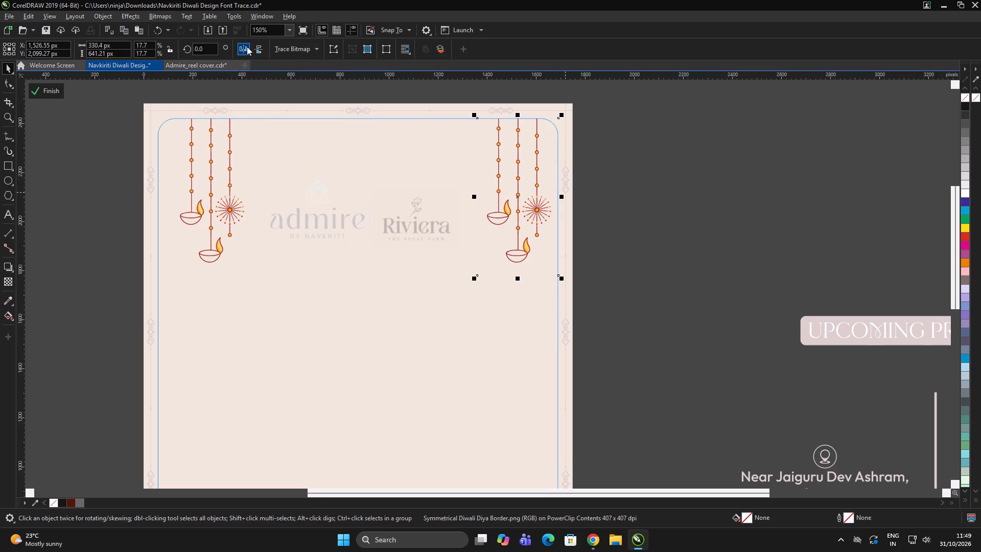
left_click_drag(516, 175, 509, 177)
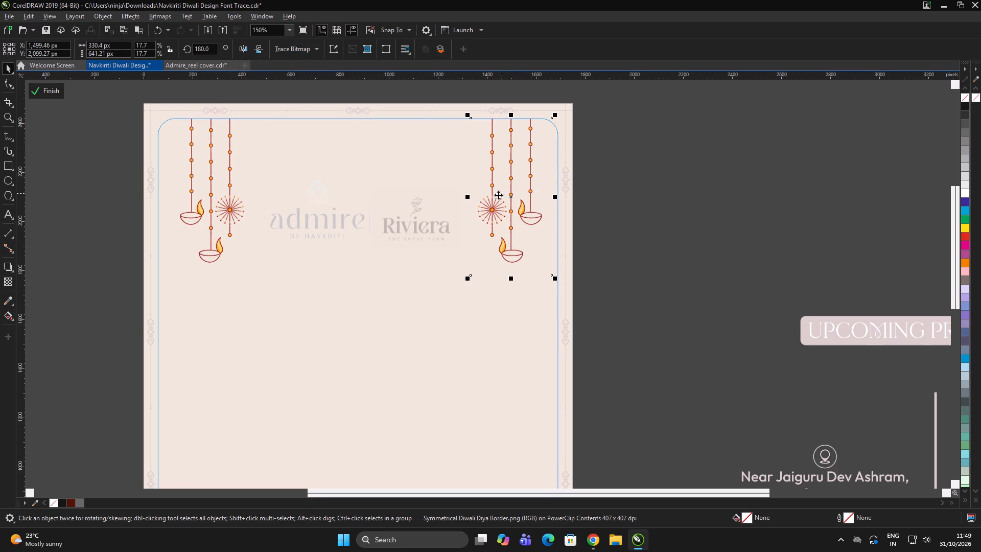
Group the two diya string sets, cut them out of the PowerClip and finish editing its contents.
left_click(220, 212, "shift")
key("ctrl+g")
left_click(523, 325, "shift")
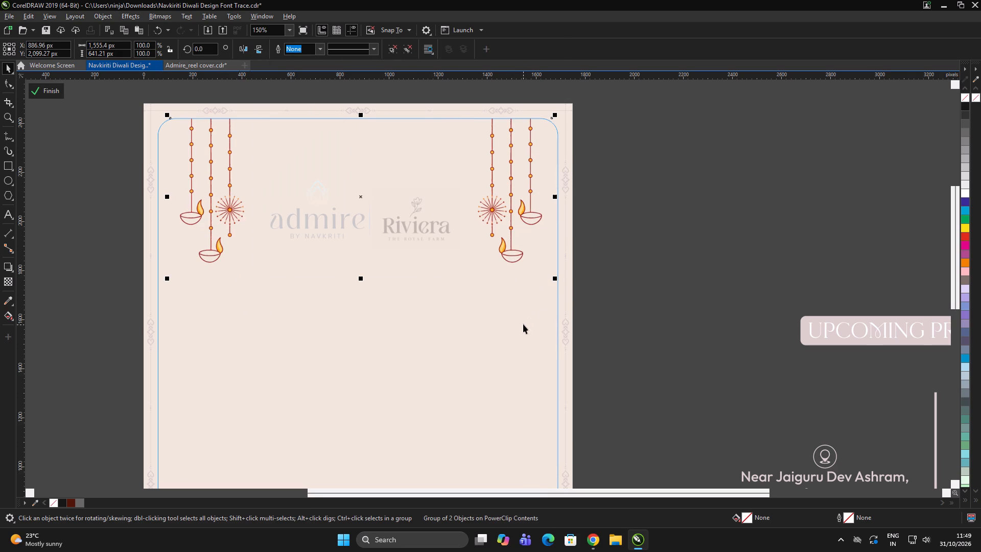
key("c")
left_click_drag(648, 227, 644, 229)
left_click(515, 215)
key("ctrl+x")
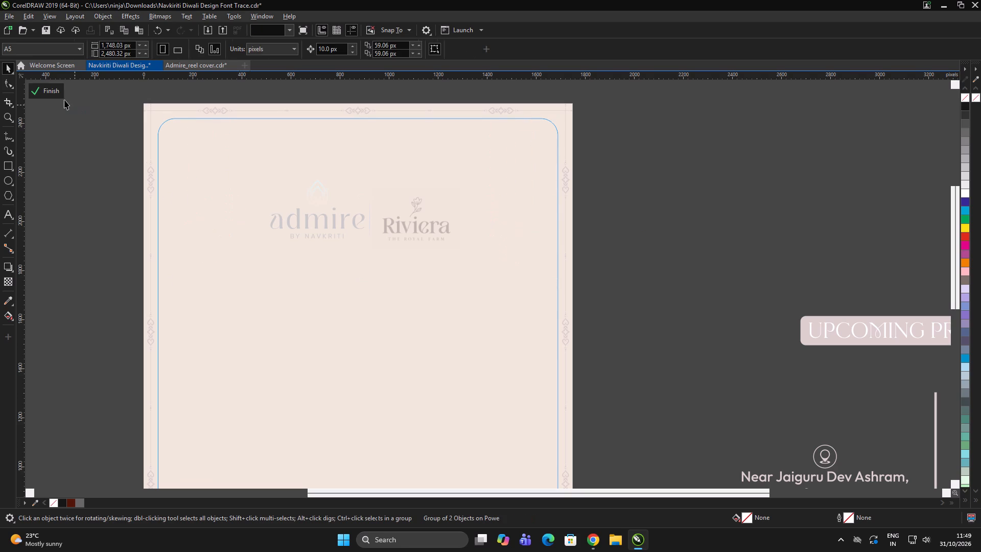
left_click(44, 86)
left_click(719, 113)
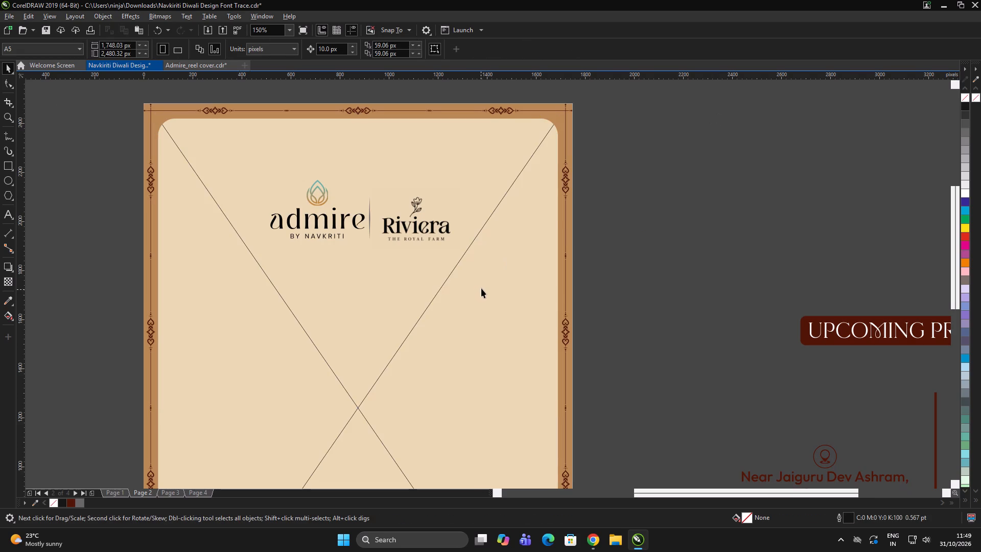
Paste the diya string group onto the page and centre it horizontally on the beige frame.
key("ctrl+v")
key("ctrl+h")
key("ctrl+g")
key("c")
left_click(695, 260)
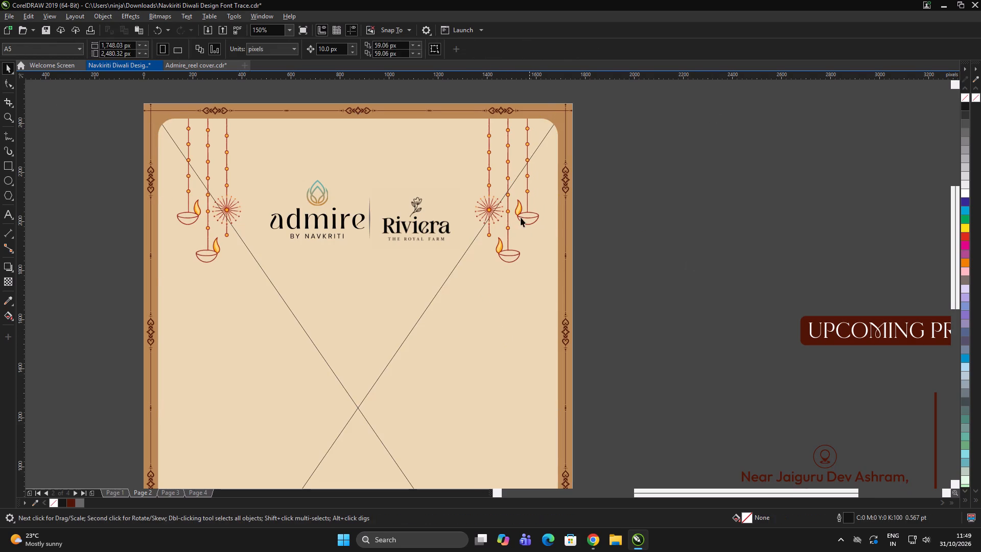
Place the diya string group inside the beige frame as PowerClip contents.
left_click(497, 209)
right_click(496, 209)
left_click(541, 344)
left_click(383, 353)
left_click(719, 227)
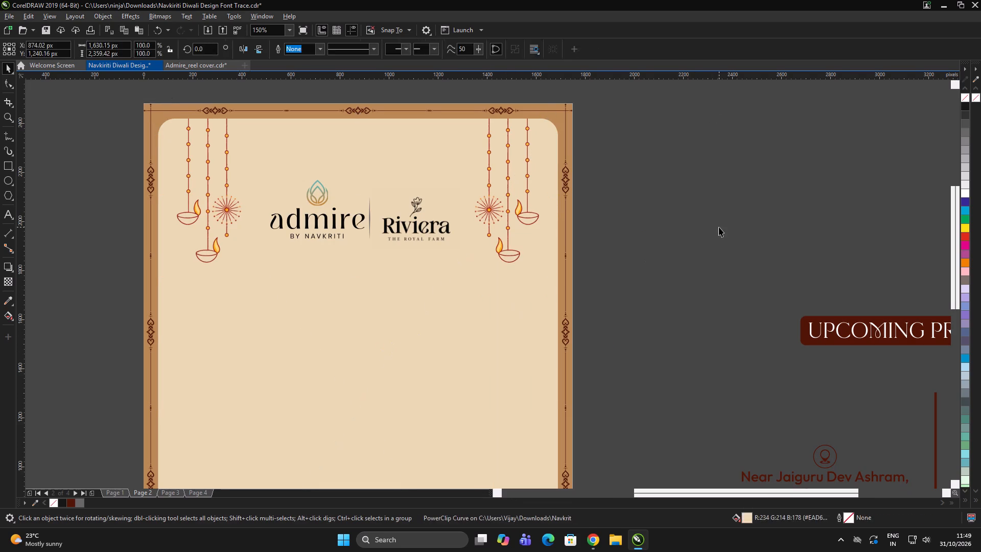
left_click_drag(719, 227, 711, 228)
Raise the two logos and divider slightly, group them and centre the group horizontally on the frame.
left_click(427, 225)
scroll(432, 187, "down", 1)
scroll(345, 150, "up", 1)
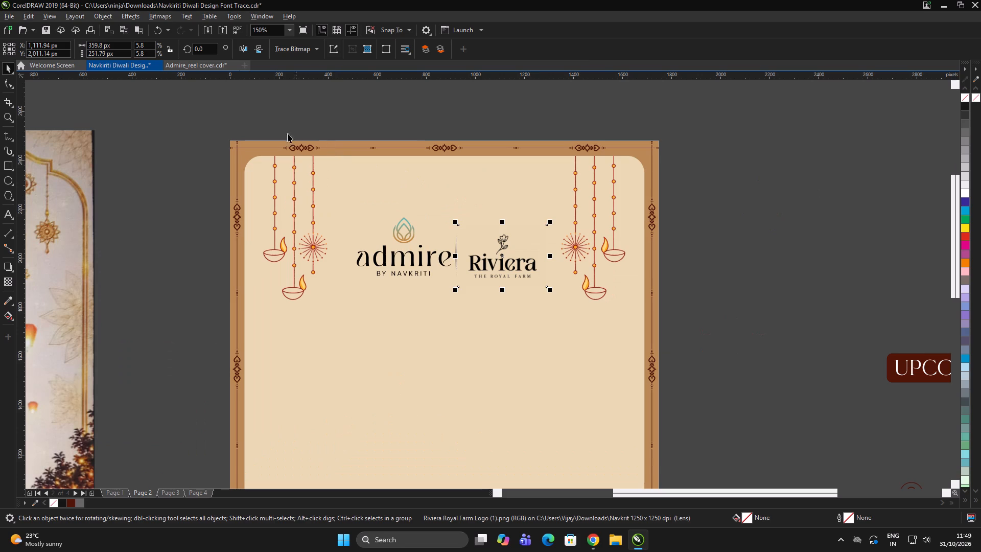
left_click_drag(196, 110, 708, 169)
key("ctrl+g")
double_click(788, 181, "ctrl")
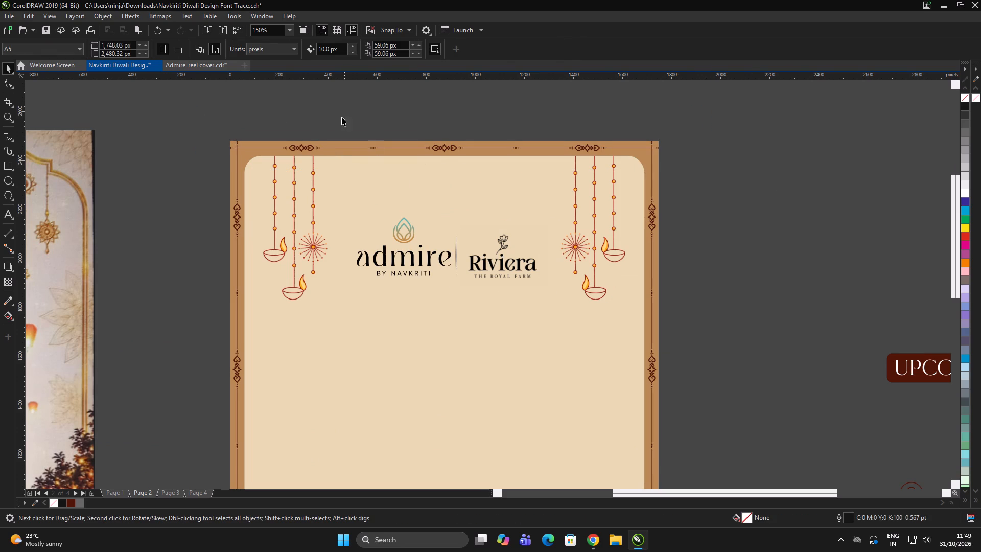
left_click_drag(324, 116, 570, 317)
left_click_drag(522, 263, 525, 243)
key("ctrl+g")
left_click(547, 339, "shift")
key("c")
double_click(798, 218)
Ungroup the logos and divider, and enlarge the Riviera logo to about 386 × 270 px.
left_click(509, 238)
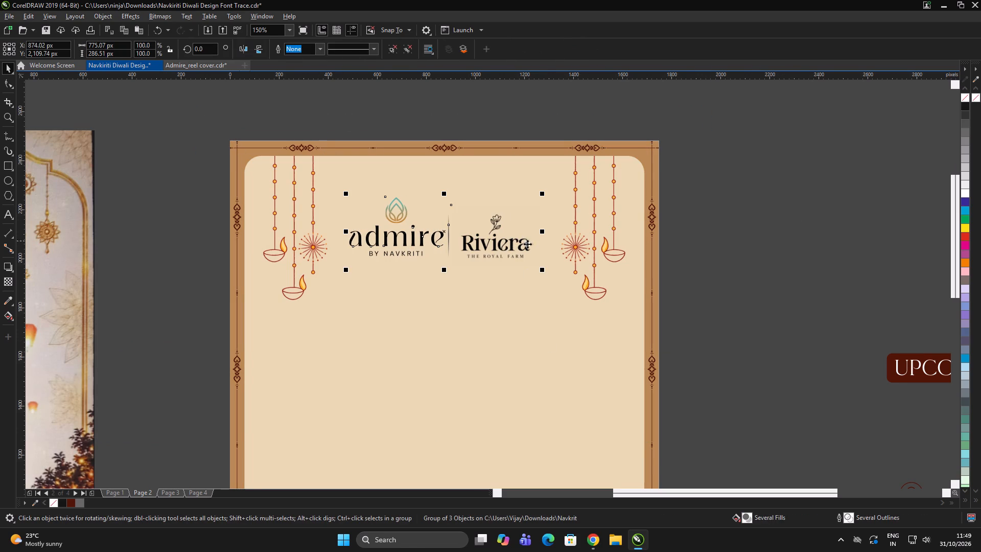
key("ctrl+u")
left_click(791, 229, "ctrl")
left_click(466, 232)
scroll(532, 220, "up", 1)
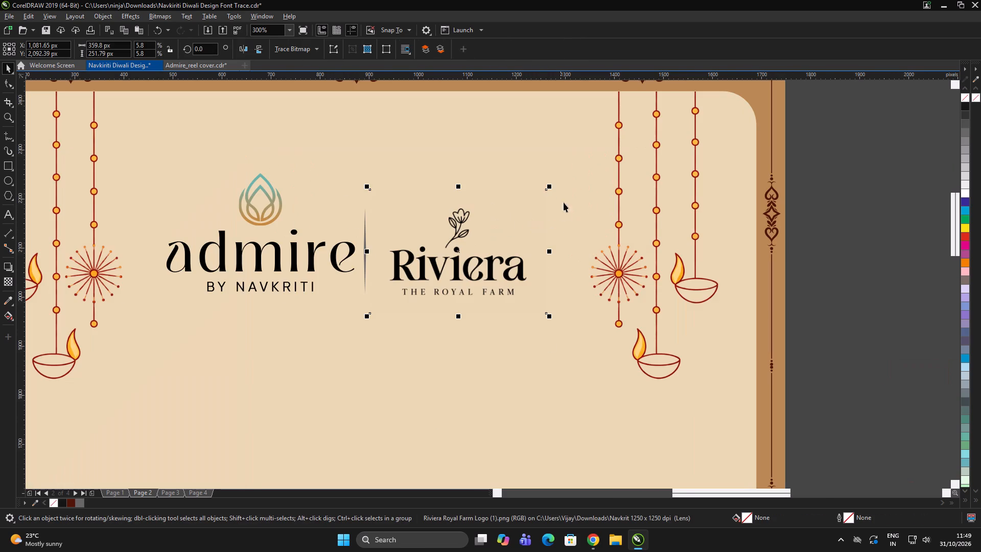
left_click_drag(549, 187, 570, 178)
left_click(515, 272)
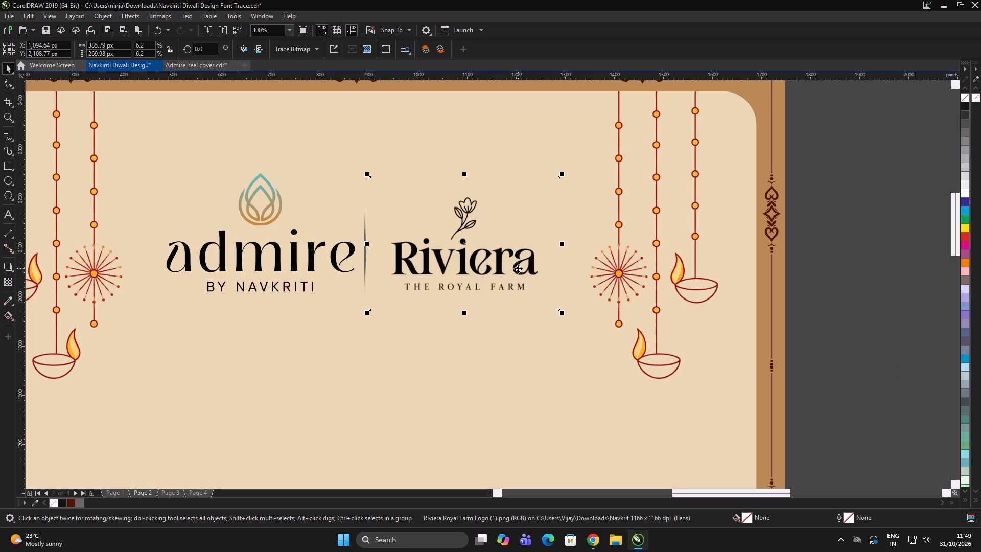
left_click(512, 263)
scroll(477, 236, "down", 1)
double_click(732, 226)
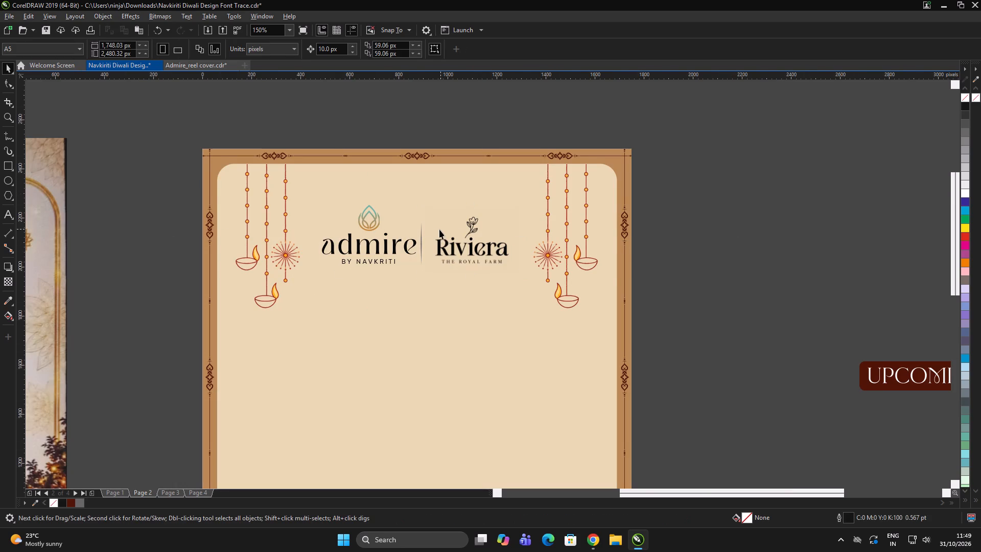
Move the divider away from the admire logo to about X 898 px, between the two logos.
scroll(427, 243, "up", 1)
left_click(415, 244)
scroll(416, 245, "up", 2)
left_click_drag(413, 245, 428, 243)
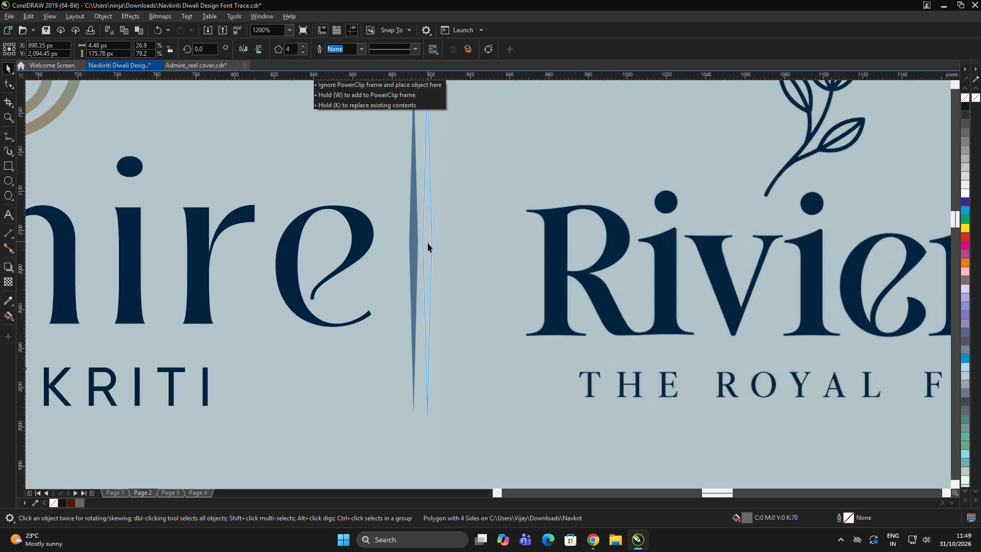
left_click_drag(428, 243, 428, 243)
scroll(417, 250, "down", 3)
Sample the dark brown #511507 from the top border ornament and fill the divider with it.
left_click(8, 301)
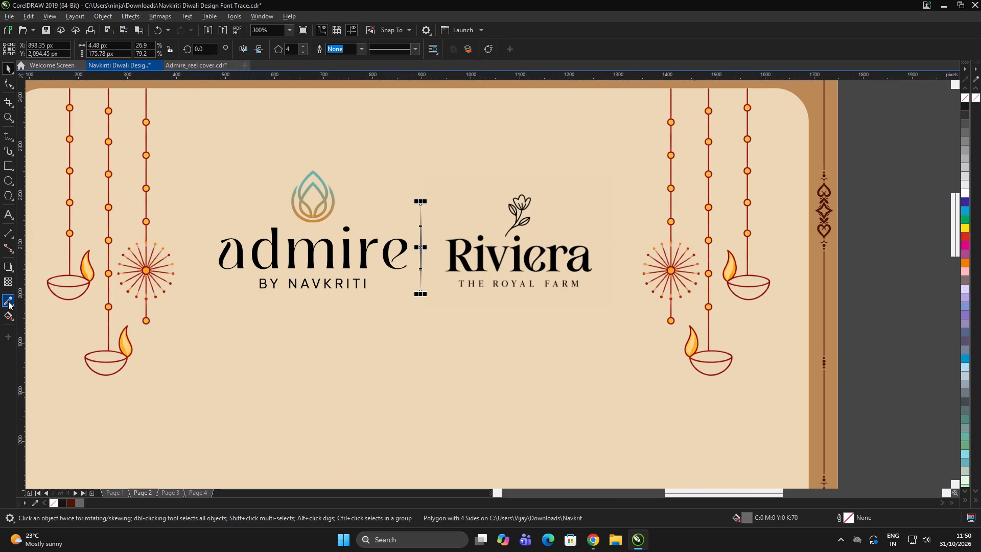
scroll(364, 188, "down", 2)
scroll(384, 165, "up", 7)
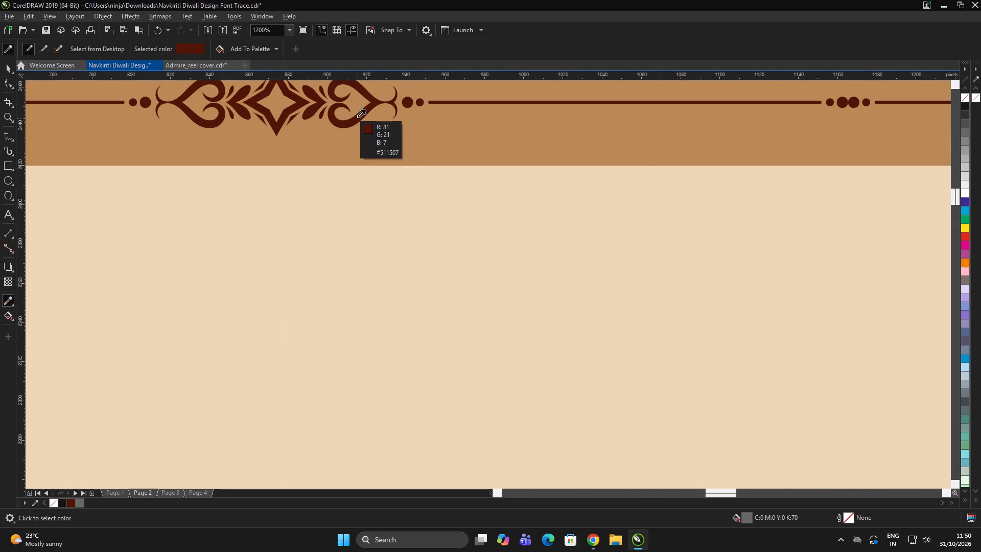
left_click(358, 117)
scroll(442, 136, "down", 5)
scroll(406, 293, "up", 5)
left_click(413, 283)
scroll(436, 235, "down", 5)
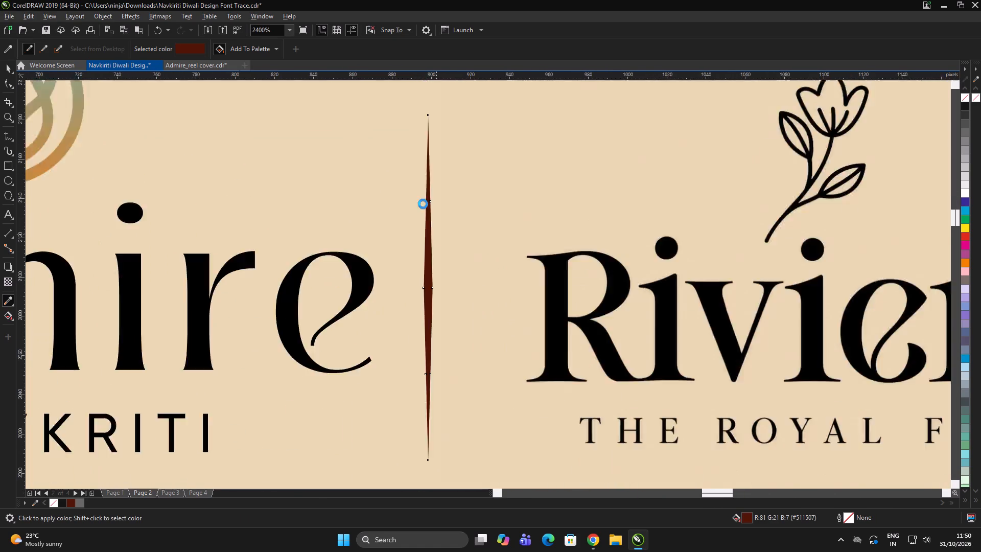
scroll(423, 204, "down", 8)
key("space")
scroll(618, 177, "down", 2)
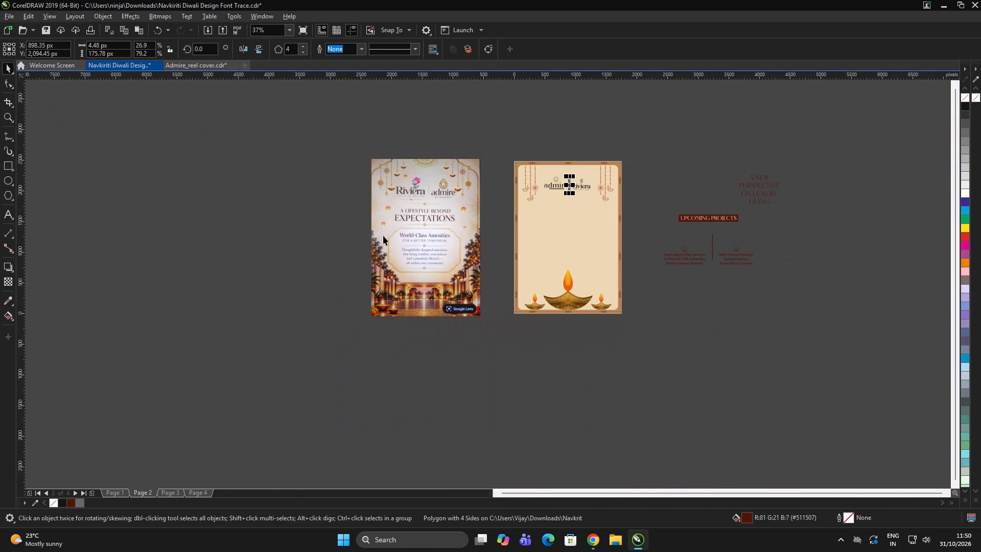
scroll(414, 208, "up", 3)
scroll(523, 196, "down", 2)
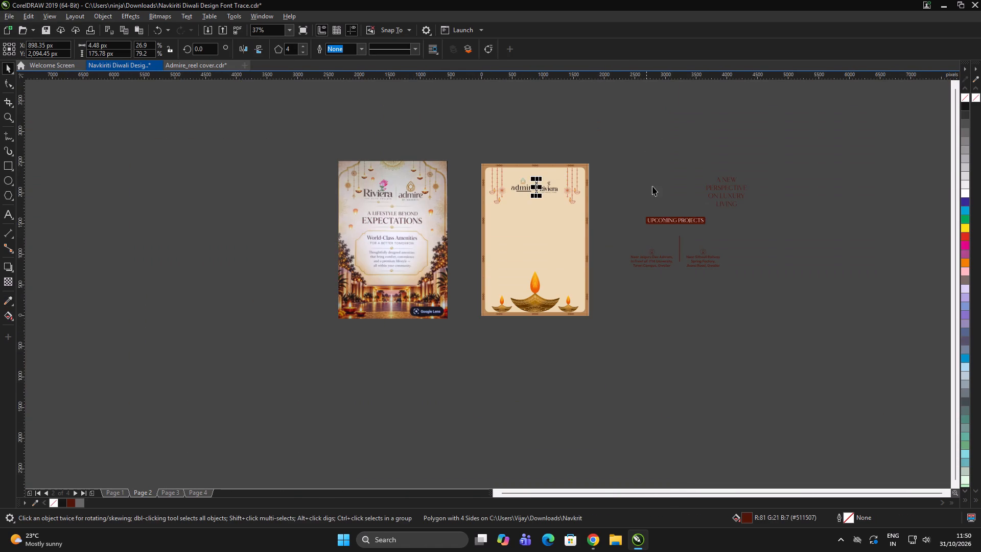
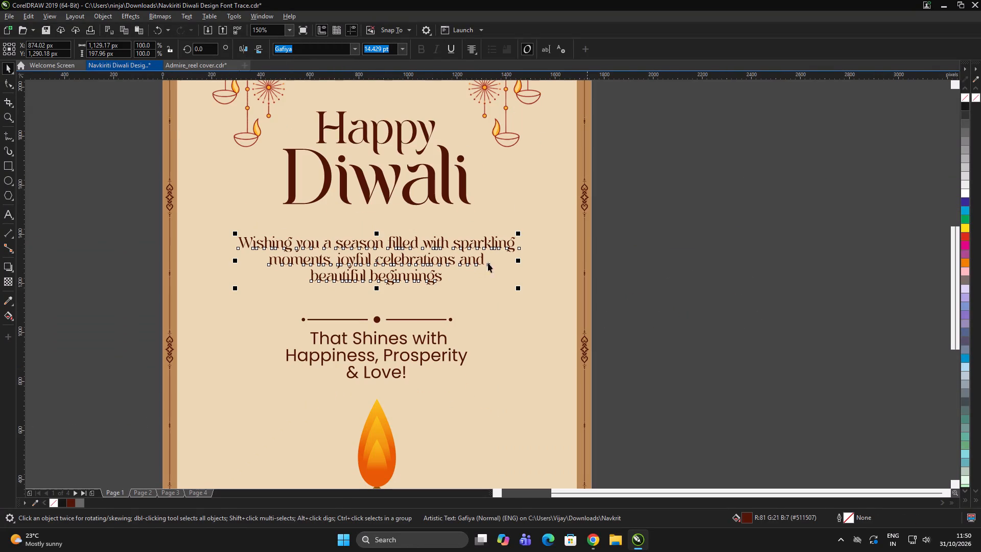
Slightly increase the line spacing of the "Wishing you a season" greeting on page 1, making the text block about 204 px high.
left_click(3, 81)
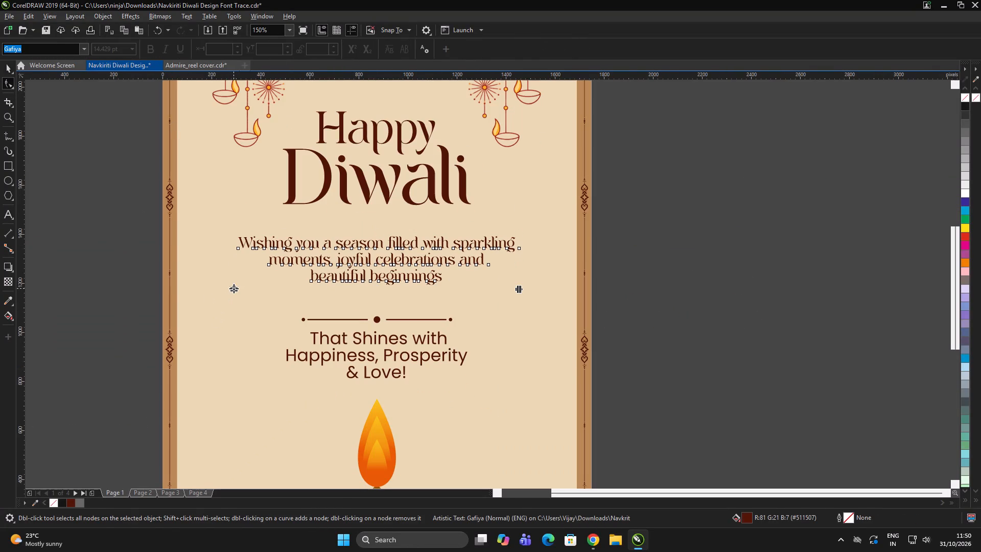
left_click_drag(233, 290, 239, 287)
key("space")
Copy the three-line "Wishing you a season" greeting from page 1 and paste it onto page 2.
key("ctrl+c")
double_click(667, 263)
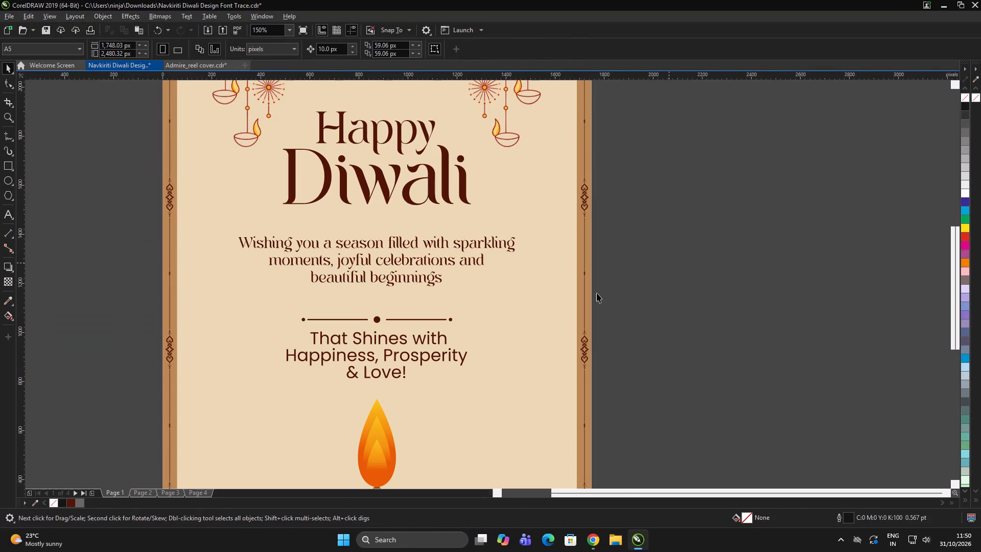
left_click(141, 490)
left_click(703, 298)
key("ctrl+v")
scroll(472, 297, "down", 1)
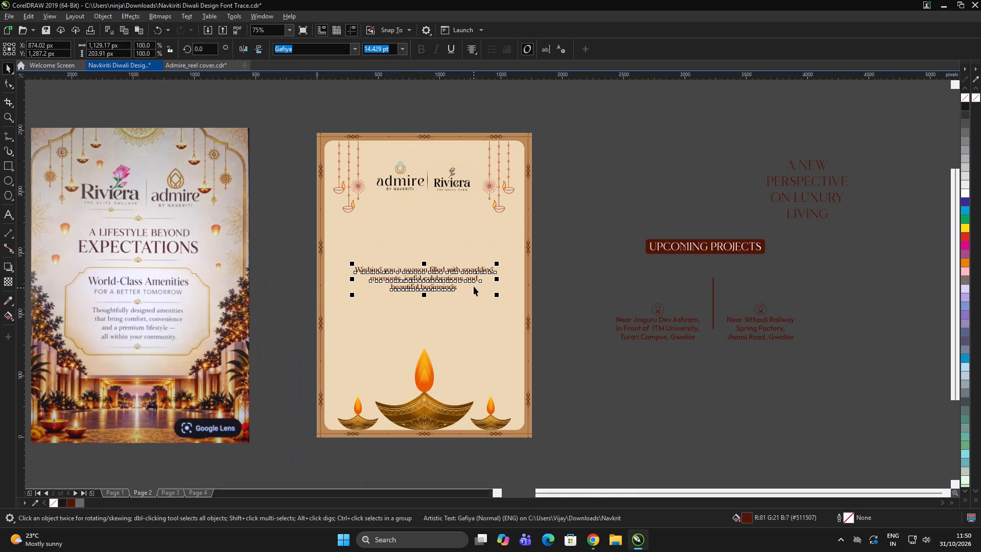
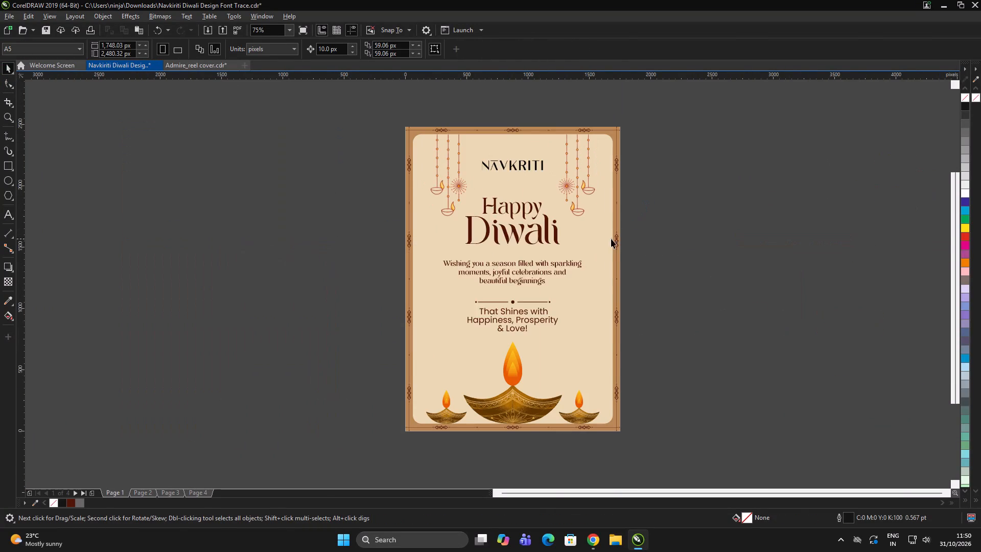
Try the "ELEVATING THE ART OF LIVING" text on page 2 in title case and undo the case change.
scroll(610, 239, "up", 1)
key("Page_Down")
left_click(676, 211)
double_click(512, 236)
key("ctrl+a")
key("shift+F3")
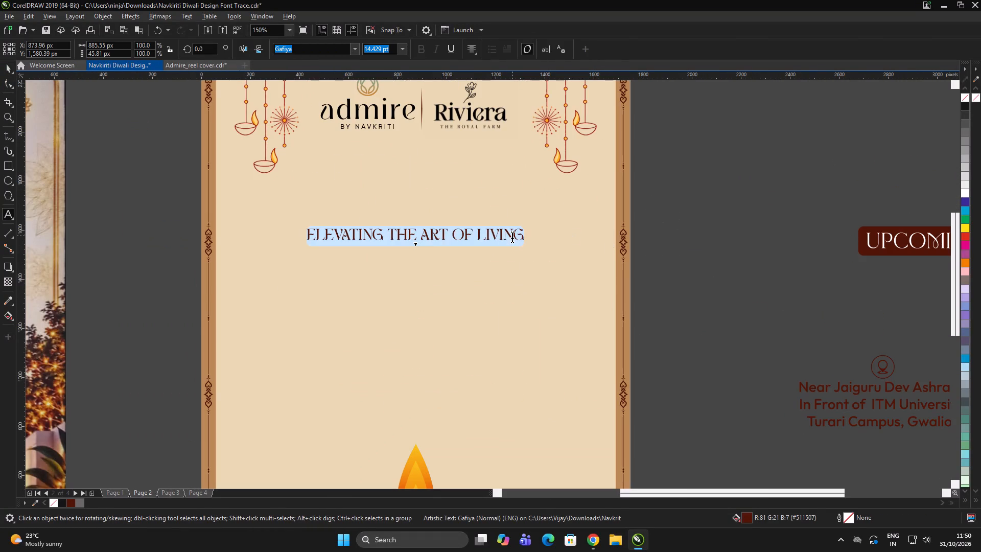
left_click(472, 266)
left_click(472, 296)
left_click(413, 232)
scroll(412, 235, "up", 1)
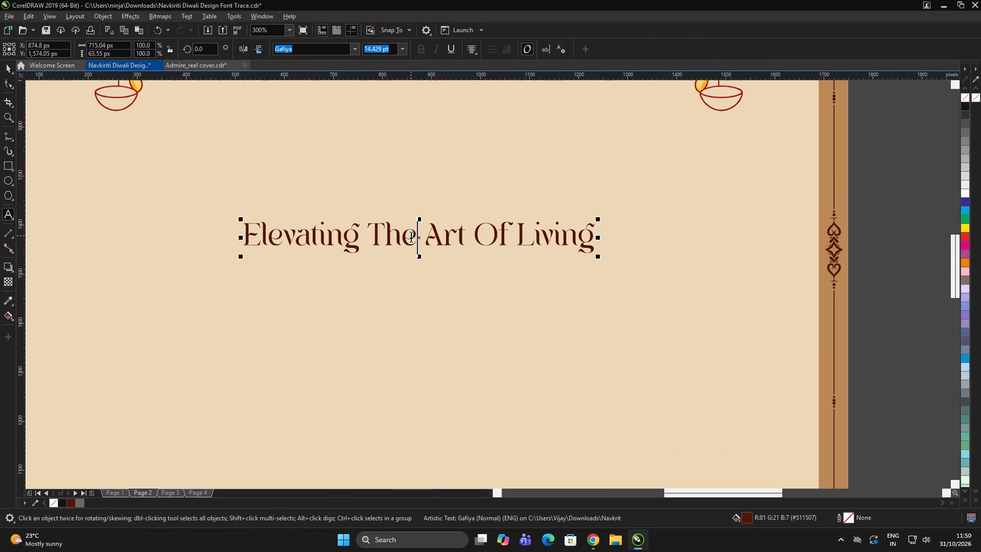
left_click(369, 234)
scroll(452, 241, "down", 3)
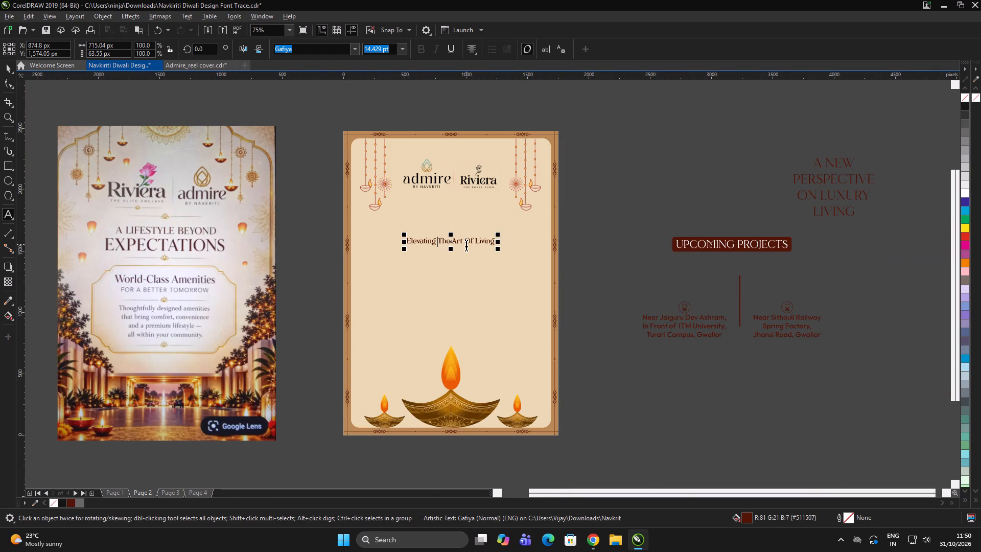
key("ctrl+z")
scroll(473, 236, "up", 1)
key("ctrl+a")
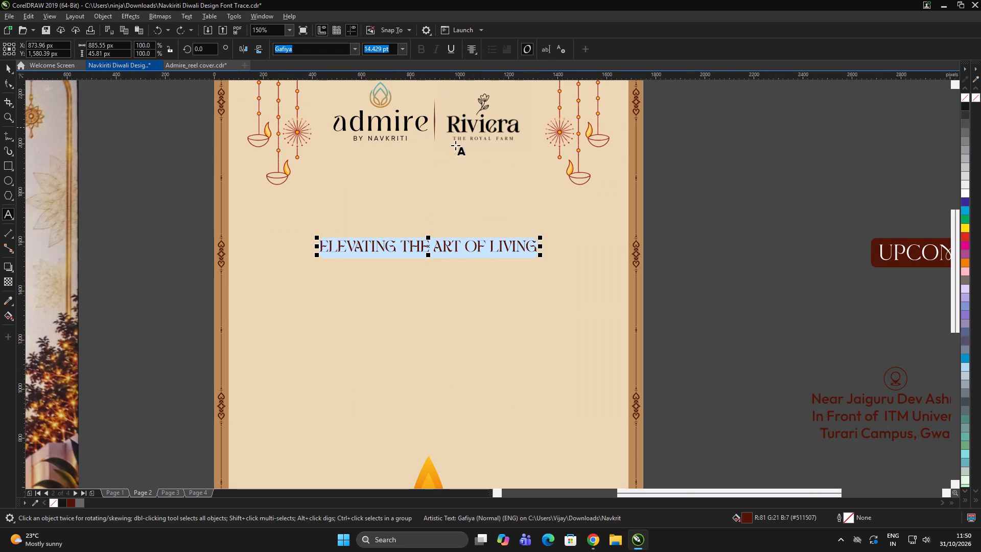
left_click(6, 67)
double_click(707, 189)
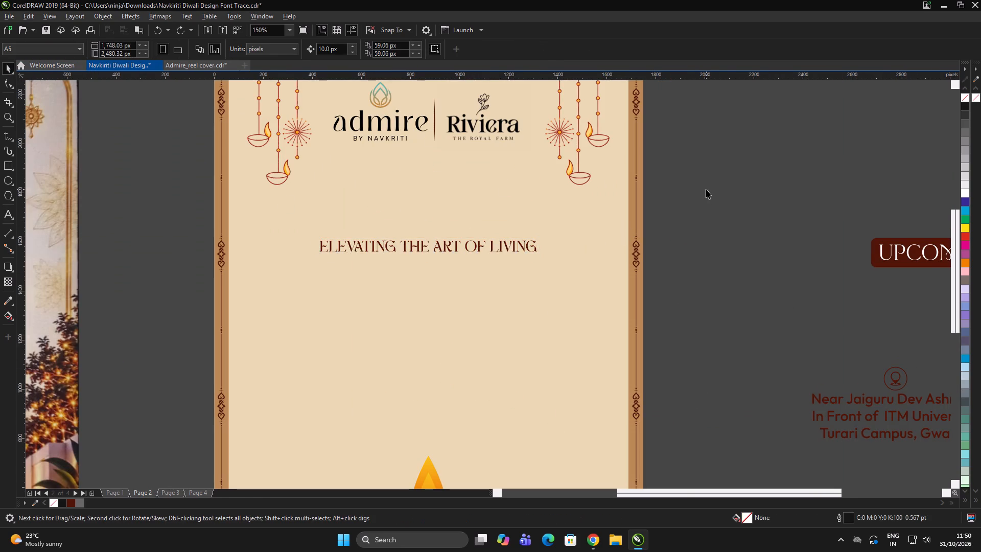
Change the font of the "ELEVATING THE ART OF LIVING" line on page 2 to Gilroy-Regular.
key("Page_Down")
key("Page_Up")
left_click(503, 245)
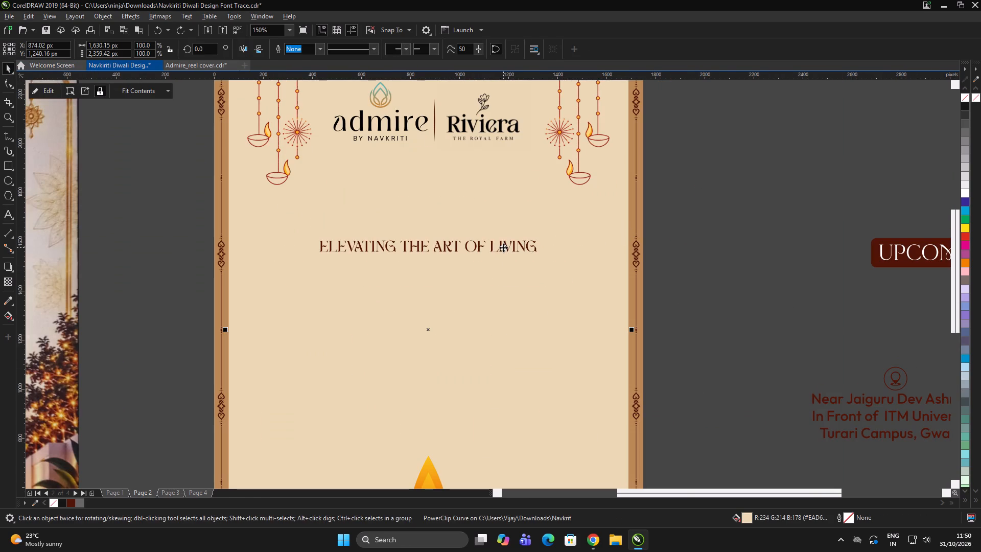
left_click(503, 247)
left_click(502, 248)
left_click(324, 49)
key("ctrl+a")
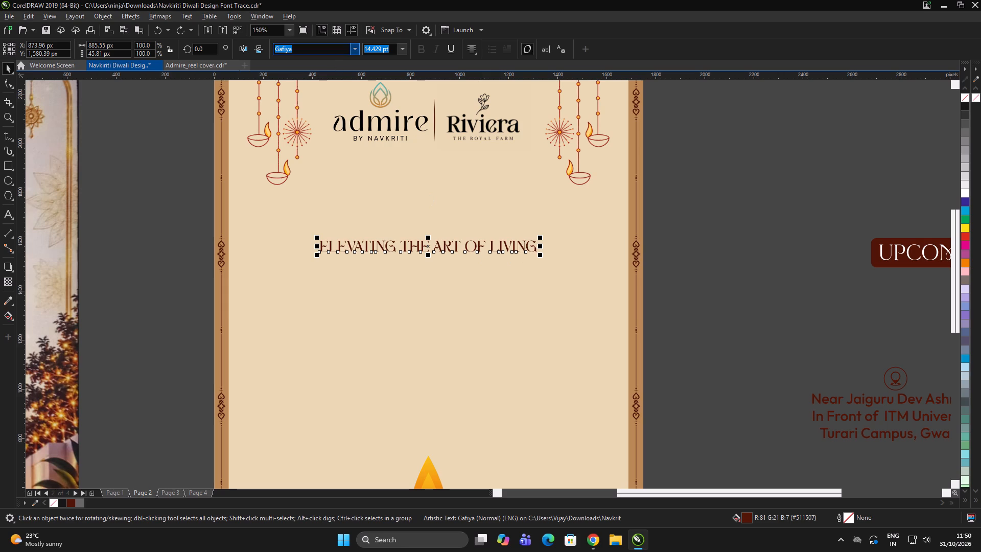
type("CHI")
key("BackSpace")
key("BackSpace")
key("BackSpace")
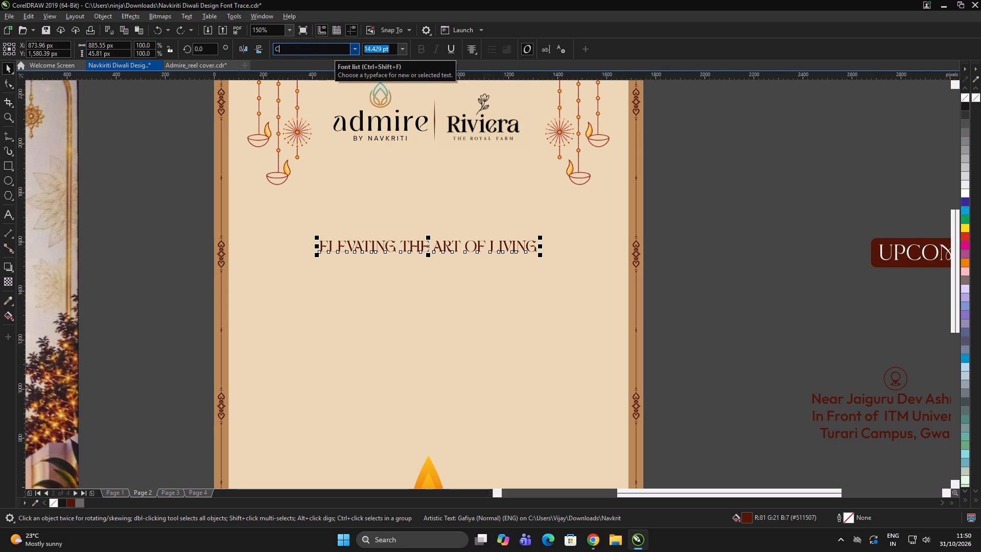
key("BackSpace")
key("BackSpace")
type("GILO")
key("BackSpace")
key("BackSpace")
type("LROU")
key("BackSpace")
key("y")
key("Return")
scroll(393, 39, "up", 1)
left_click(358, 48)
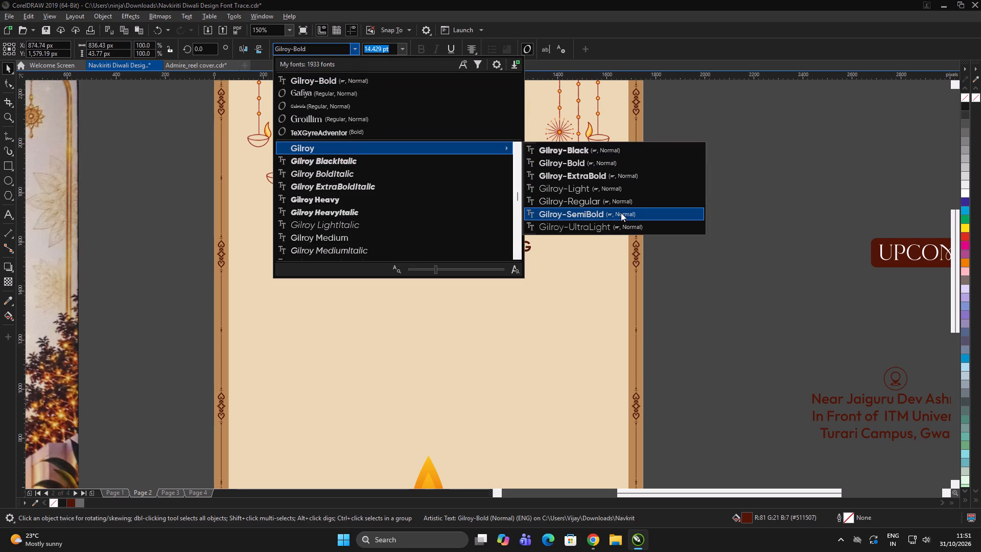
left_click(610, 204)
left_click(734, 223)
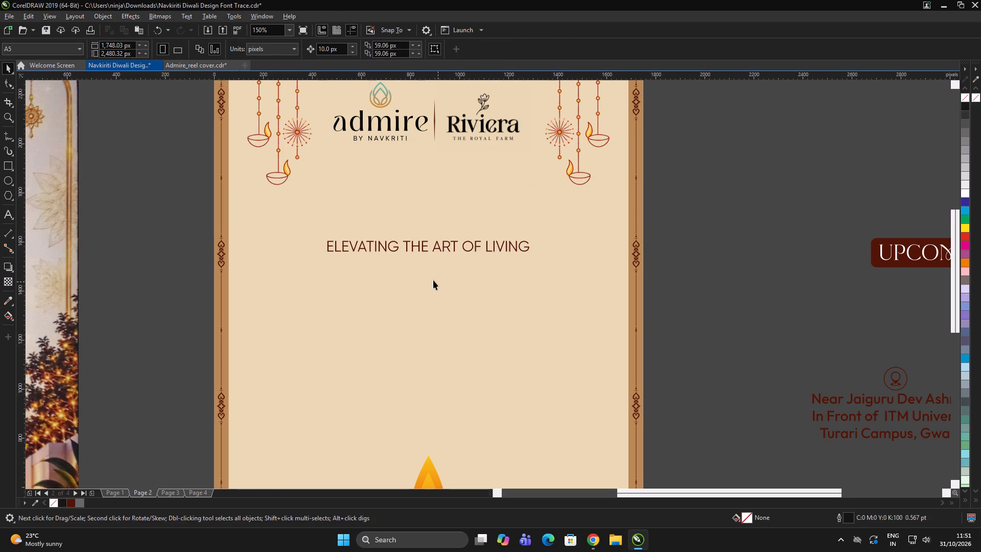
Cut the word "ELEVATING" out of the line and paste it as a separate text object above "THE ART OF LIVING".
double_click(395, 250)
left_click_drag(402, 244, 314, 244)
key("ctrl+x")
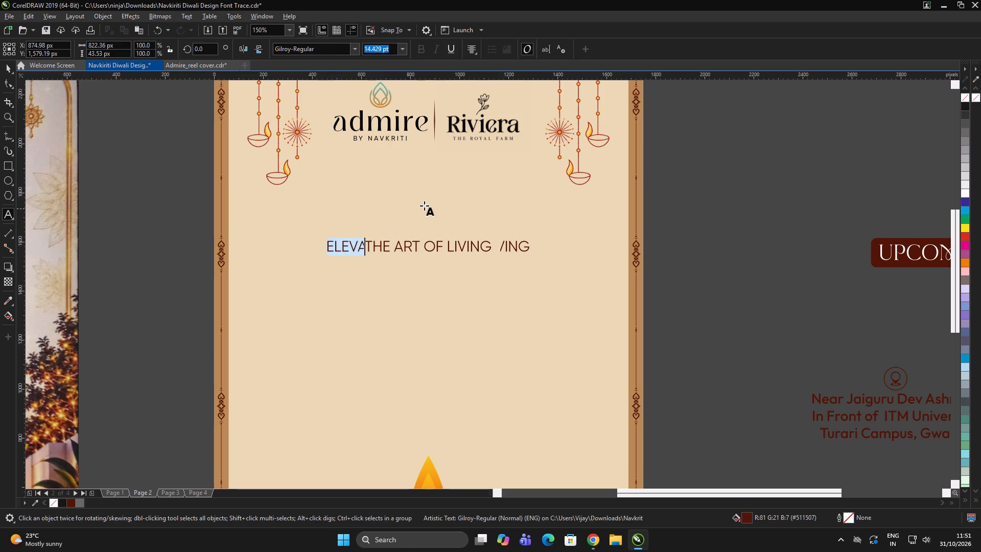
left_click(424, 205)
key("ctrl+v")
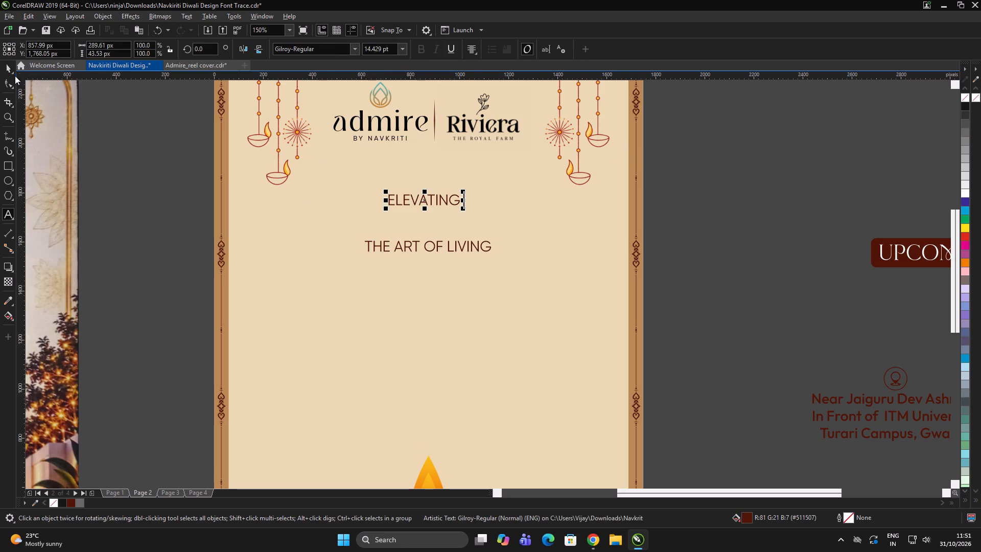
Enlarge "ELEVATING" proportionally to about 32.7 pt, roughly 656 px wide.
left_click(10, 71)
scroll(464, 196, "up", 1)
left_click_drag(458, 220, 548, 269)
Move "THE ART OF LIVING" up directly beneath "ELEVATING" and centre it horizontally on that word.
left_click_drag(515, 301, 516, 284)
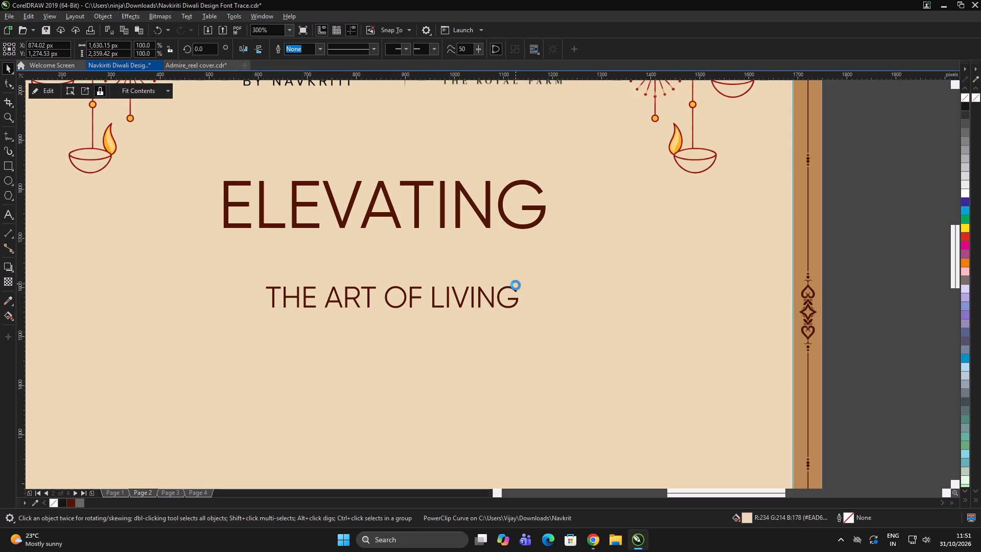
key("ctrl+z")
left_click(517, 297)
left_click_drag(517, 300, 518, 255)
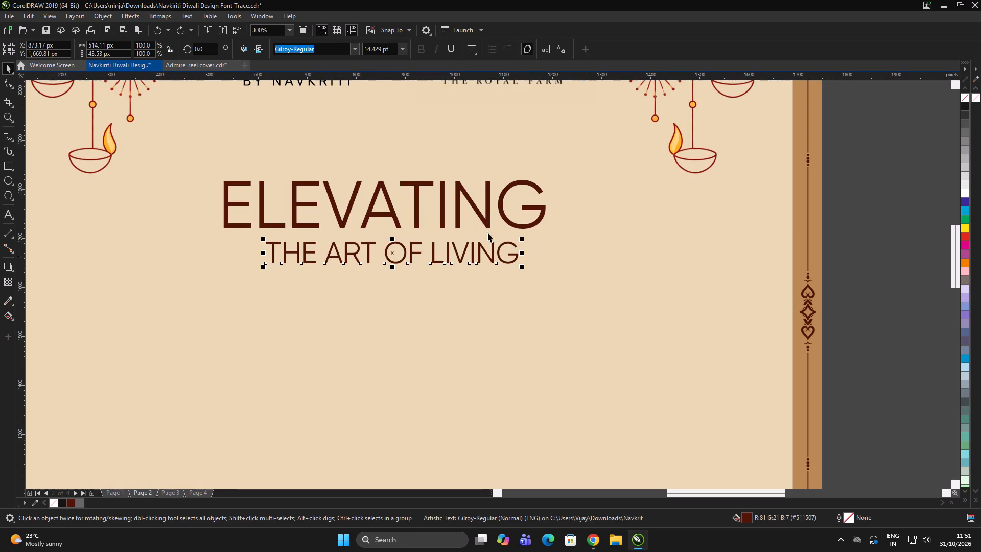
left_click(485, 221, "shift")
key("c")
scroll(487, 219, "down", 3)
double_click(712, 225)
Change the font of the word "ELEVATING" to Gilroy-SemiBold.
scroll(543, 223, "up", 1)
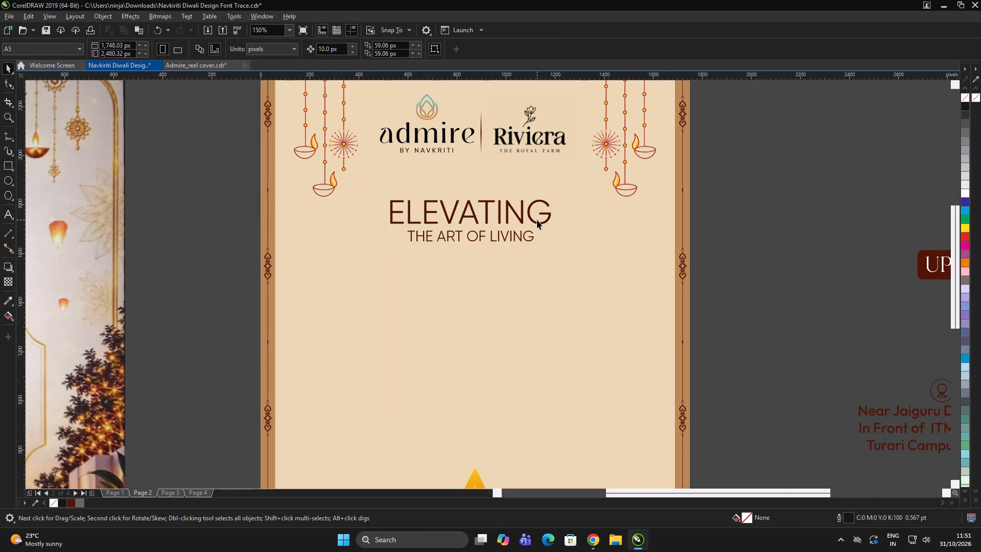
left_click(536, 221)
left_click(357, 49)
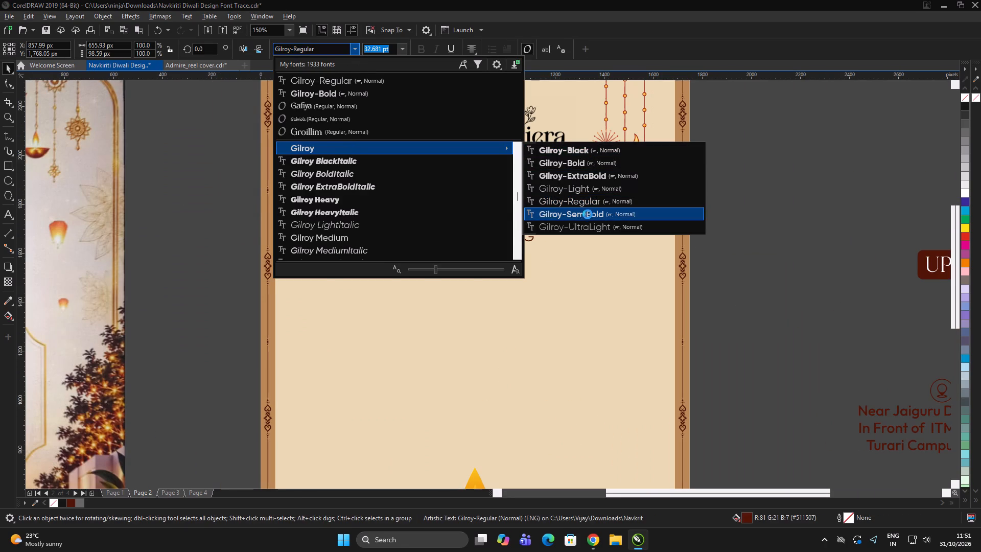
left_click(588, 214)
Realign the horizontal centres of "ELEVATING" and "THE ART OF LIVING".
left_click(530, 240, "shift")
key("c")
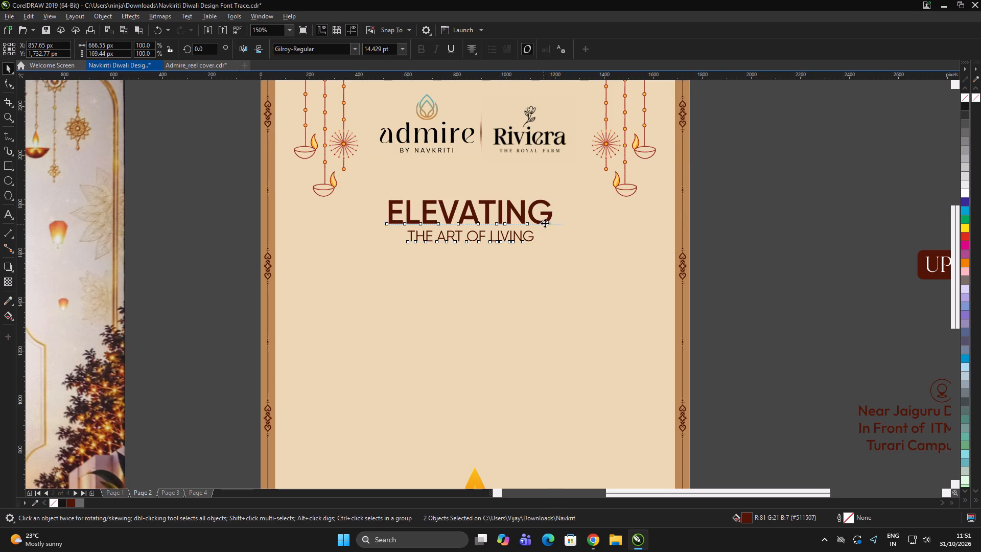
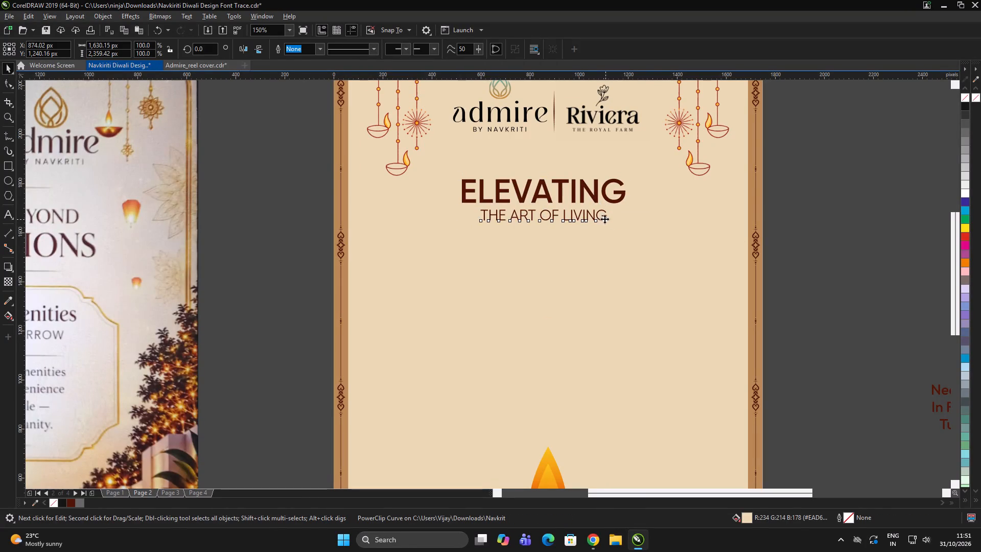
Enlarge "THE ART OF LIVING" proportionally to about 16 pt and centre it horizontally with "ELEVATING".
left_click_drag(611, 226, 618, 231)
left_click(595, 201, "shift")
key("c")
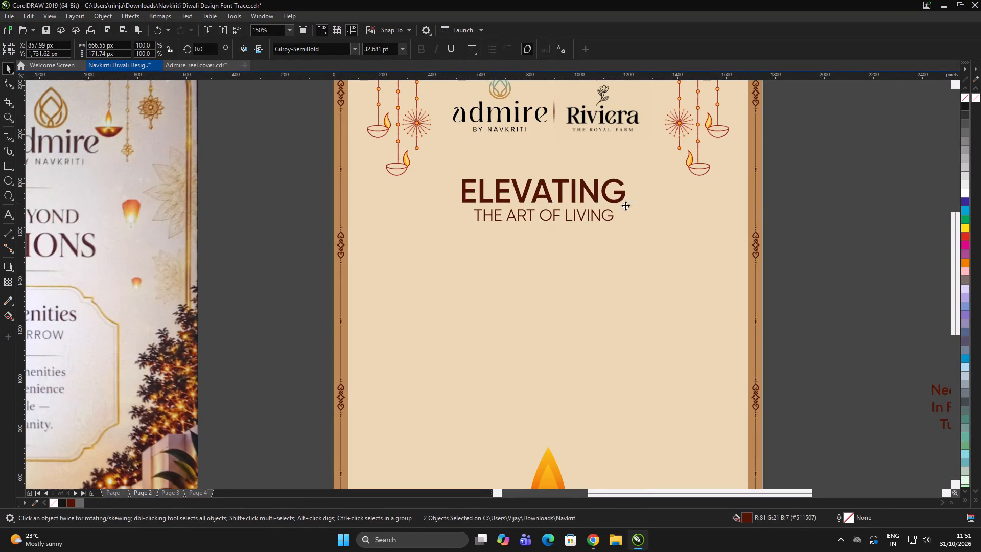
left_click(797, 160)
Move "ELEVATING" and "THE ART OF LIVING" together slightly upward, closer to the logos.
scroll(468, 196, "down", 1)
scroll(505, 201, "up", 1)
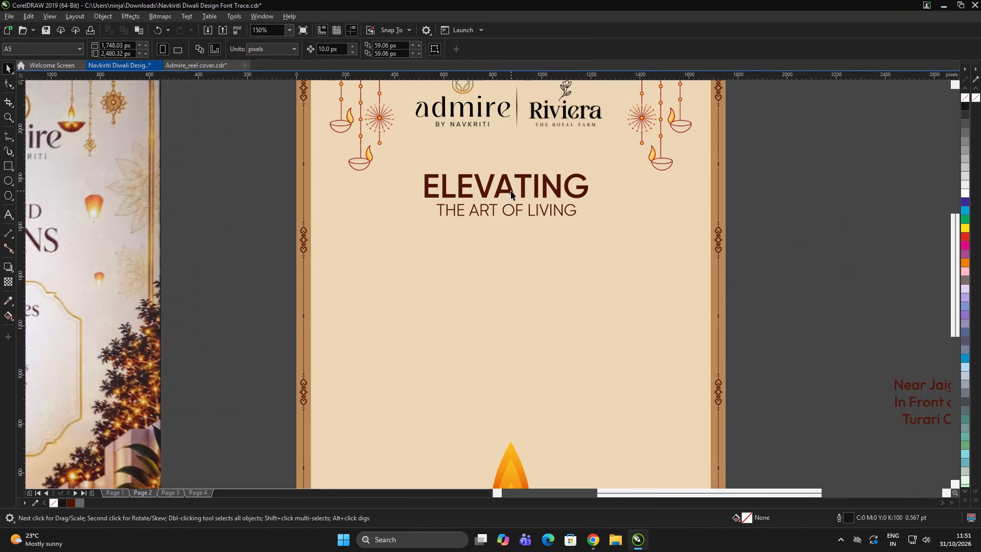
left_click(511, 191)
left_click(518, 212, "shift")
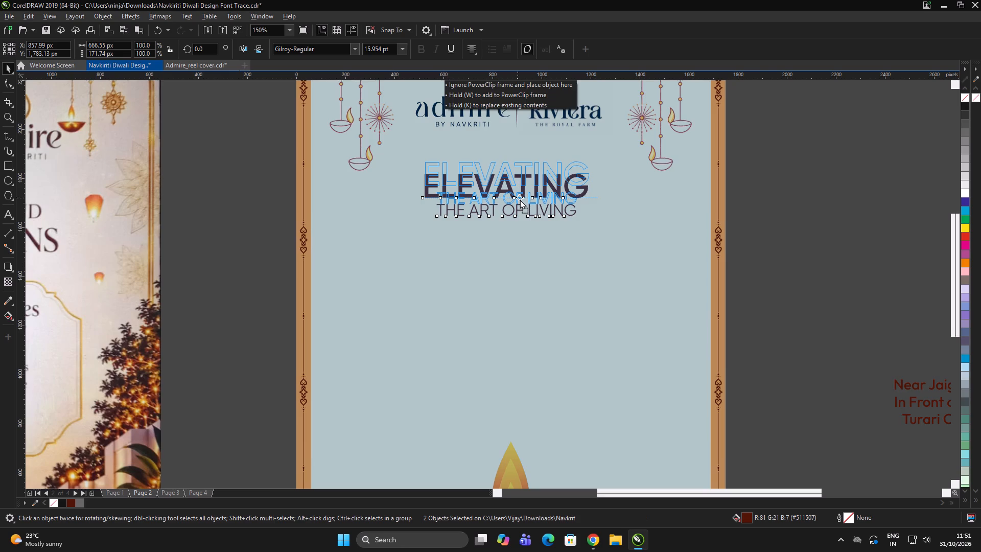
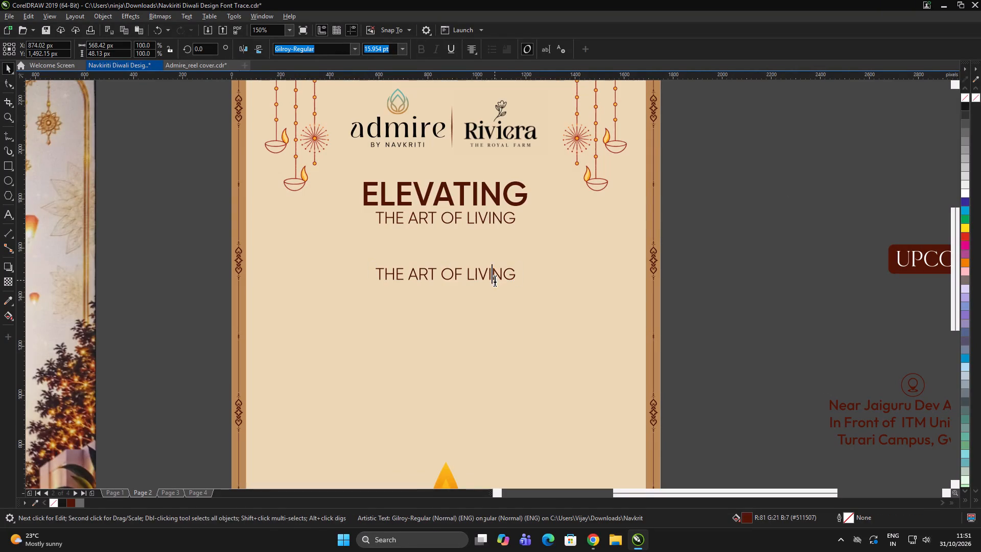
Replace the lower duplicate "THE ART OF LIVING" text with the copied "PREMIUM AMENITIES FOR EVERYDAY LUXURY", broken into two lines before "FOR".
key("ctrl+a")
key("ctrl+v")
left_click(437, 273)
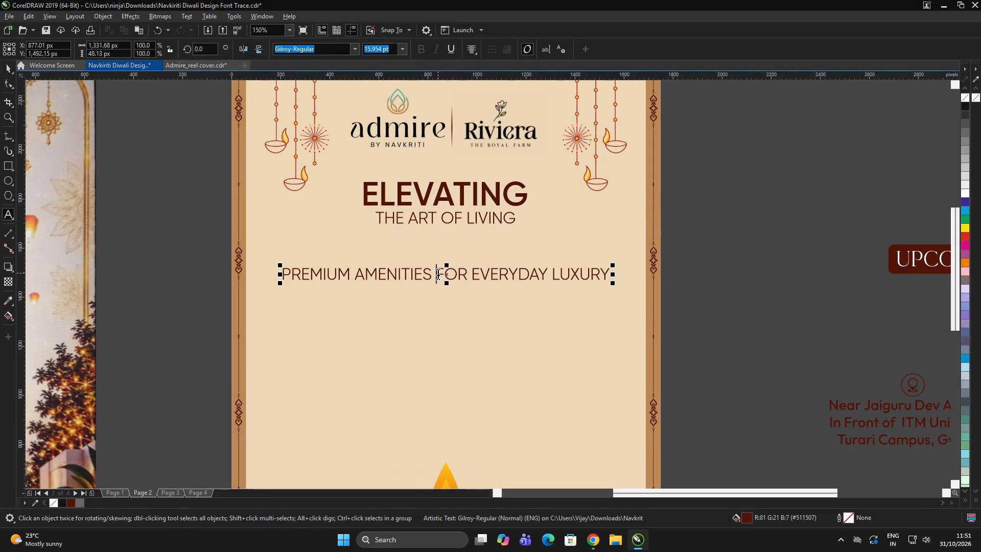
key("Return")
left_click(7, 70)
scroll(622, 215, "down", 1)
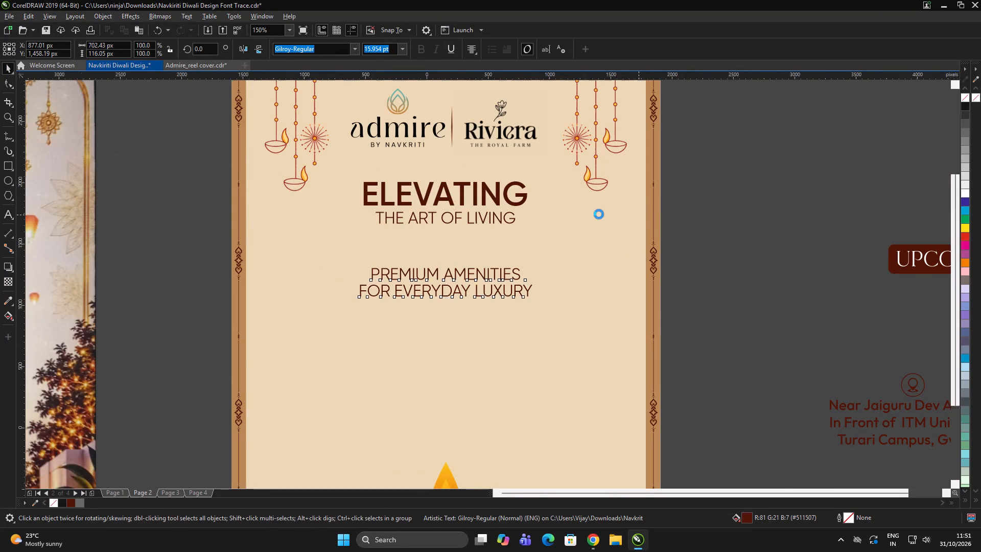
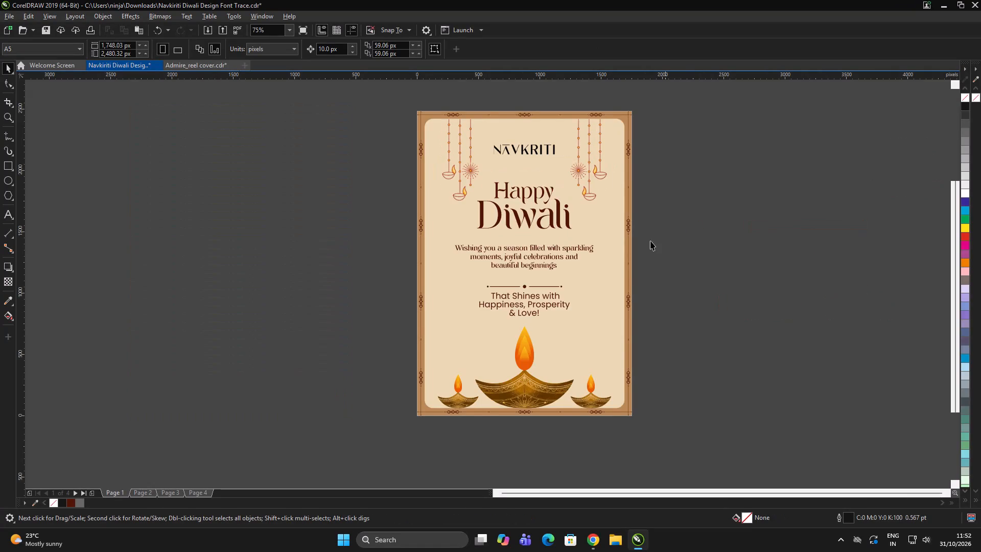
On page 2, duplicate the amenities tagline below itself and replace its text with the copied sentence beginning "Thoughtfully curated amenities designed to bring comfort".
key("Page_Down")
left_click(713, 249)
left_click_drag(550, 239, 548, 274)
right_click(548, 274, "shift")
double_click(548, 274)
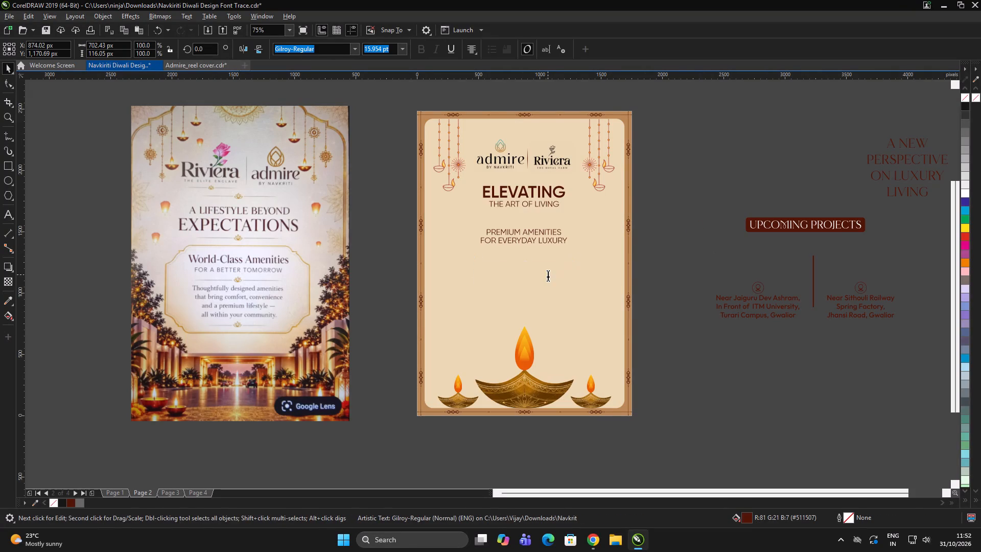
key("ctrl+a")
key("ctrl+v")
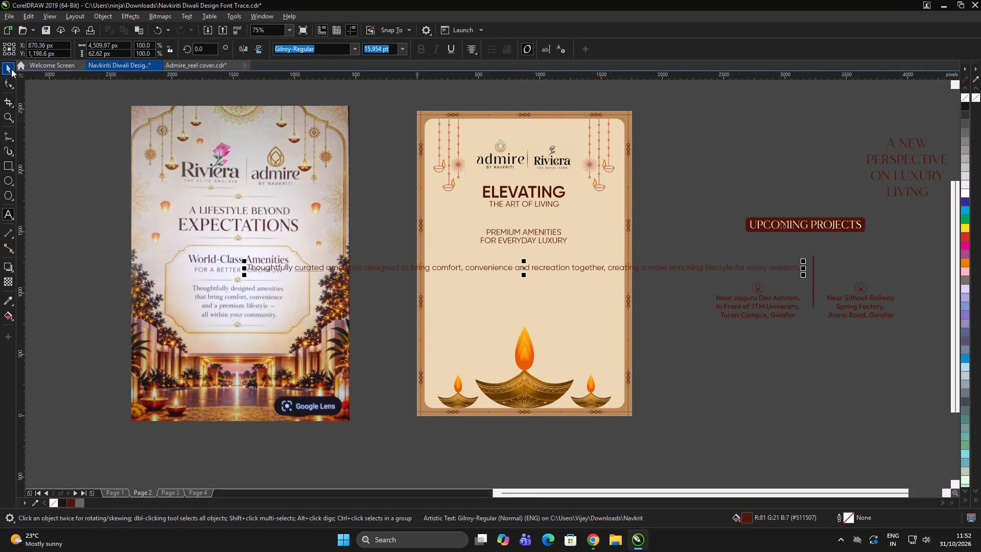
Convert the pasted sentence to paragraph text and resize its frame to about 1,445 by 463 px so the lines wrap.
left_click(11, 69)
left_click(190, 15)
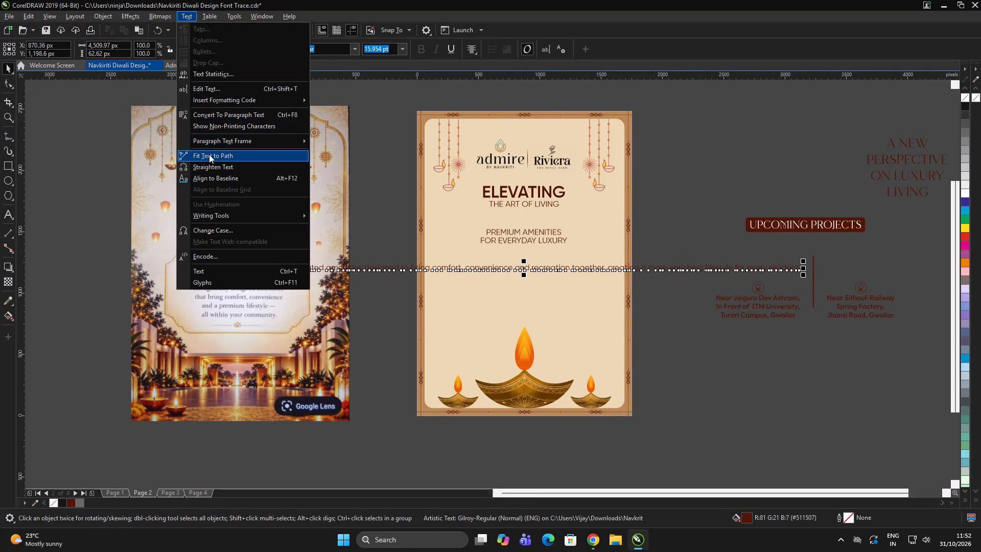
left_click(215, 113)
left_click_drag(525, 275, 524, 278)
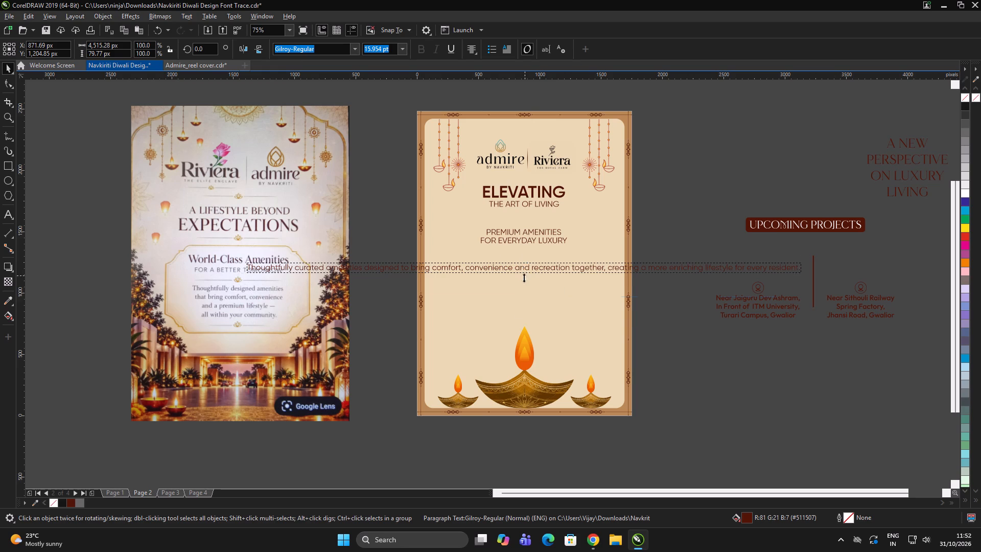
left_click_drag(524, 278, 518, 323)
left_click_drag(806, 292, 522, 314)
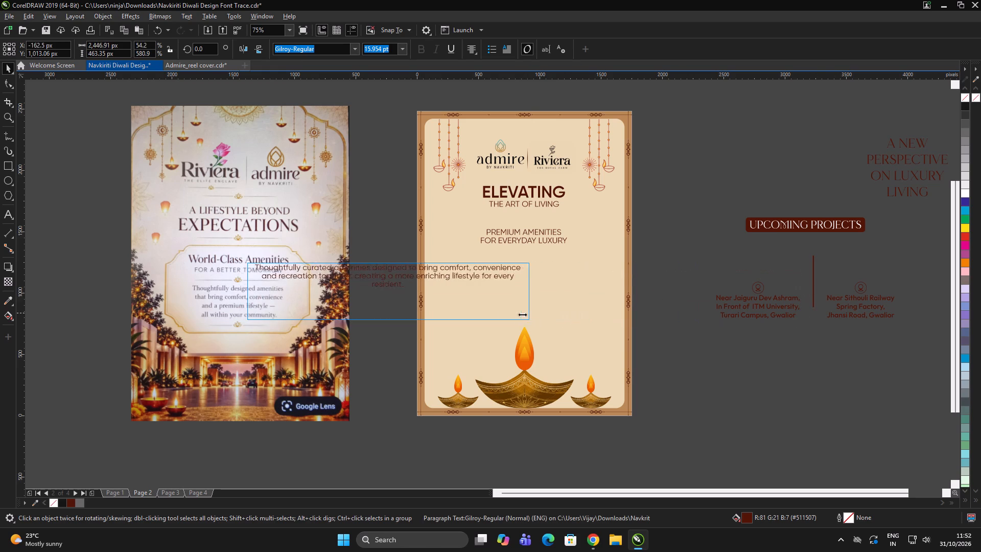
left_click_drag(522, 314, 431, 312)
Centre the paragraph text frame horizontally on the poster background, below the amenities tagline.
left_click(519, 295, "shift")
key("c")
double_click(686, 266)
left_click(606, 275)
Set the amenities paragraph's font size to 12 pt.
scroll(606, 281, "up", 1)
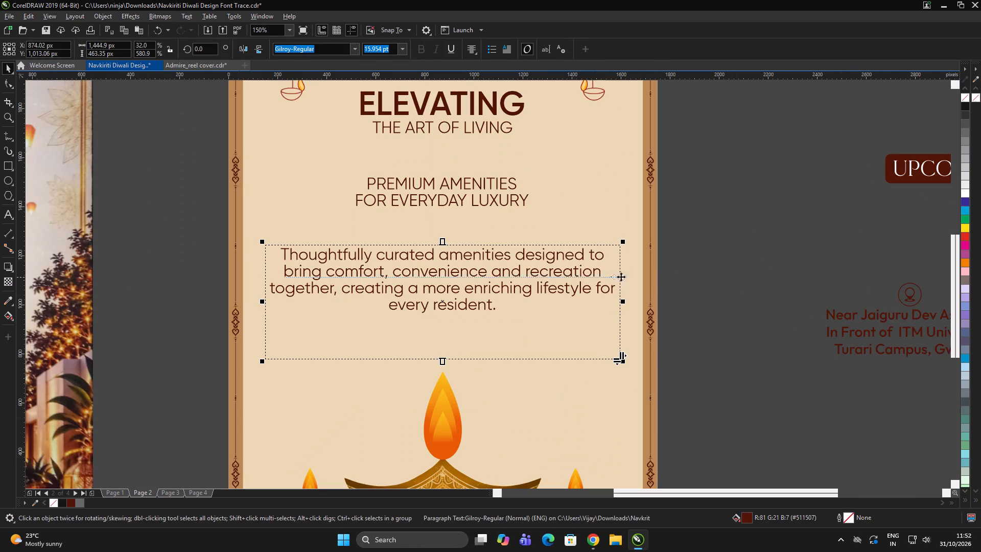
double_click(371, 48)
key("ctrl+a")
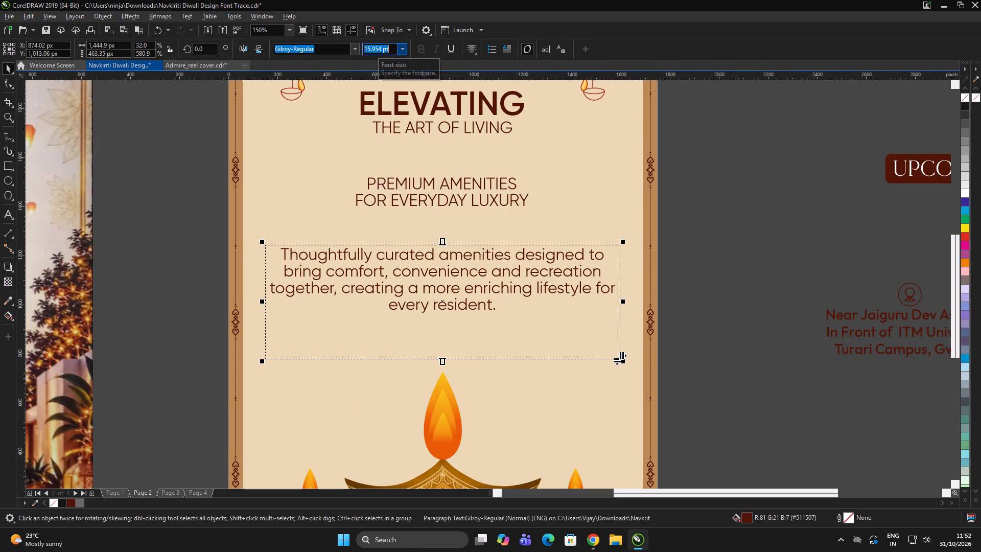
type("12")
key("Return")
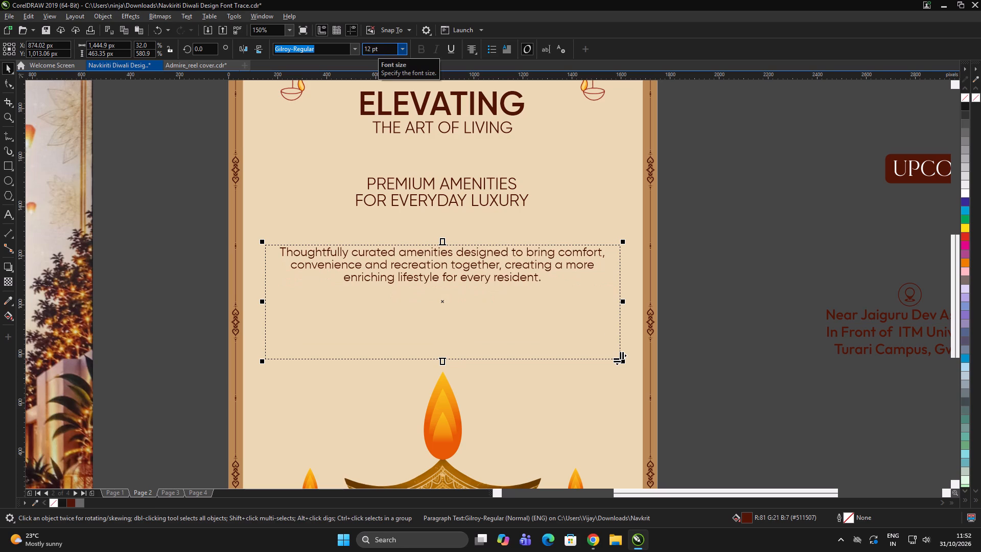
Narrow the amenities paragraph frame evenly to about 1,261 px wide and move it slightly up towards the tagline.
left_click_drag(623, 302, 616, 306)
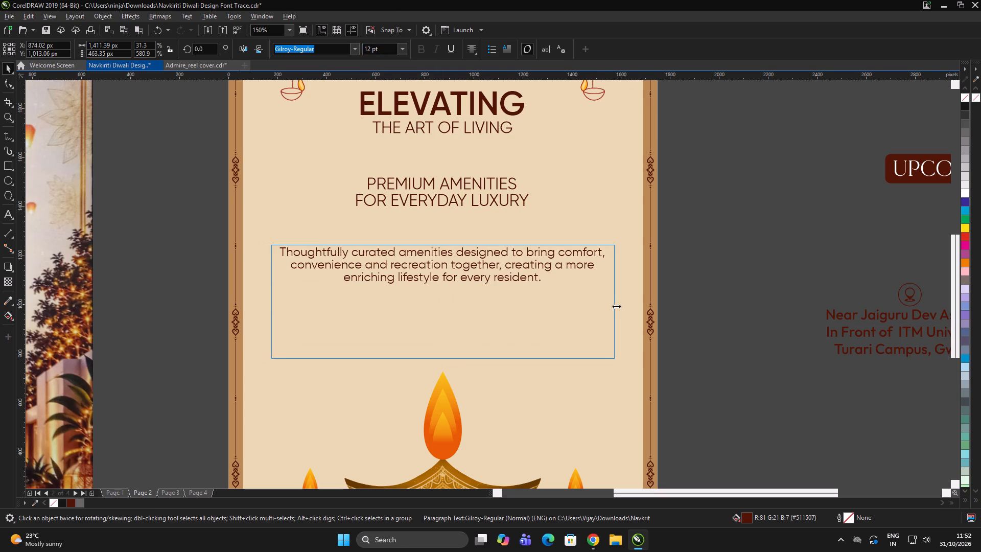
left_click_drag(616, 306, 601, 316)
left_click(541, 301)
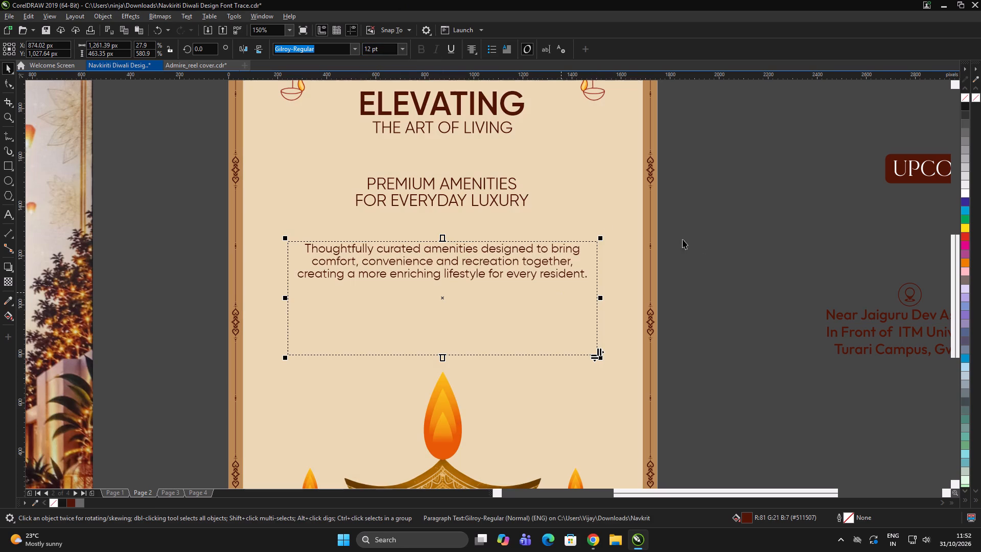
Set the amenities paragraph's font size to 11 pt.
left_click(381, 46)
key("ctrl+a")
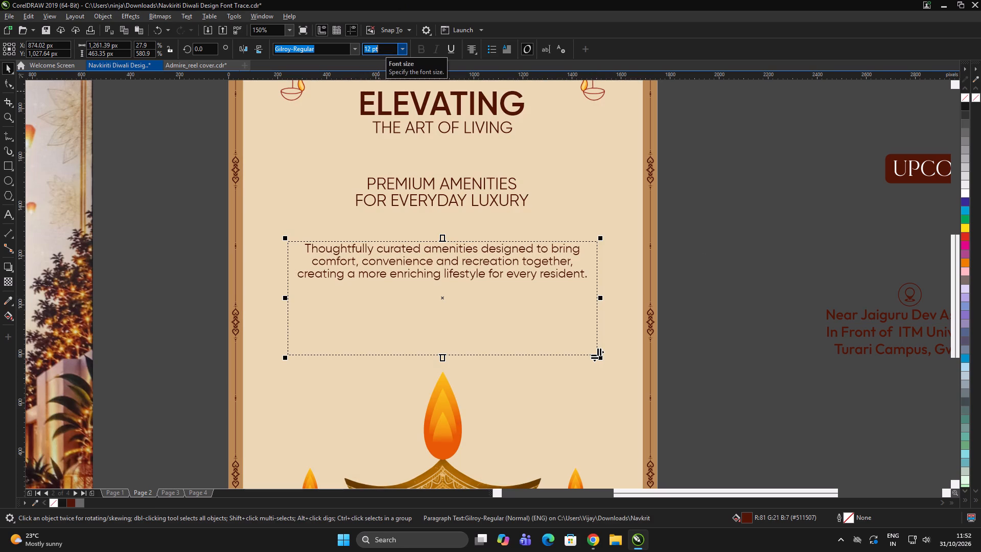
type("11")
key("Return")
left_click(781, 215)
left_click(787, 213)
left_click(482, 263)
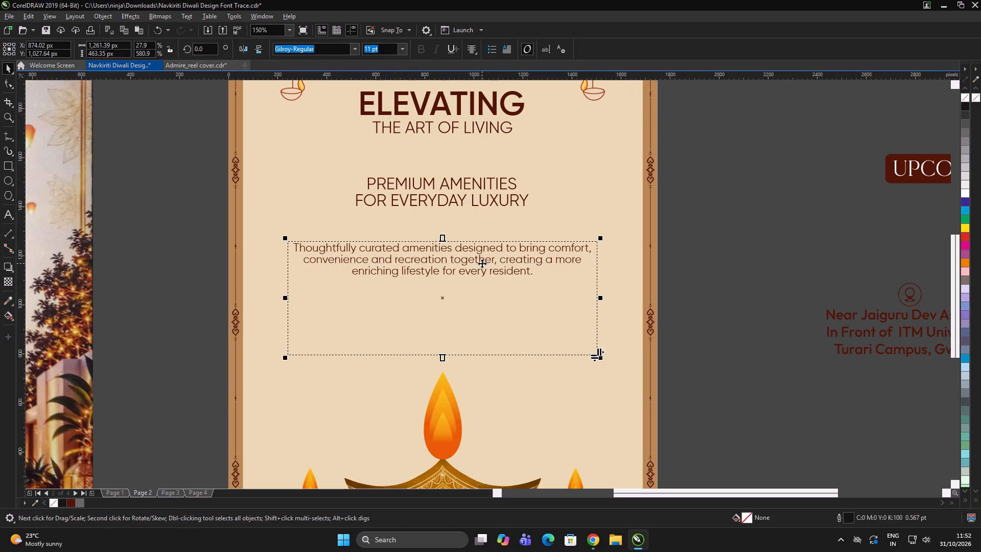
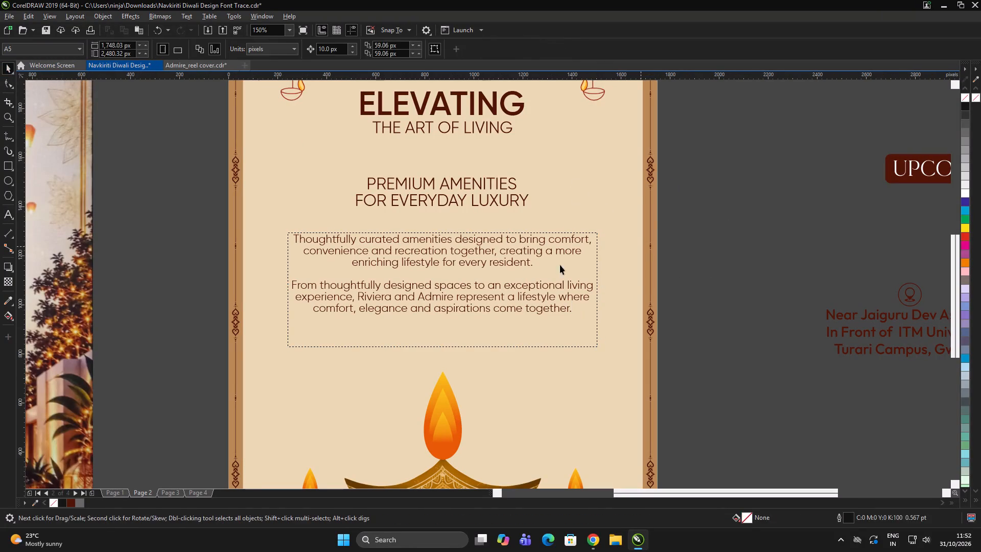
Insert an extra blank line between the two paragraphs of the amenities description.
left_click(509, 267)
double_click(553, 264)
key("Return")
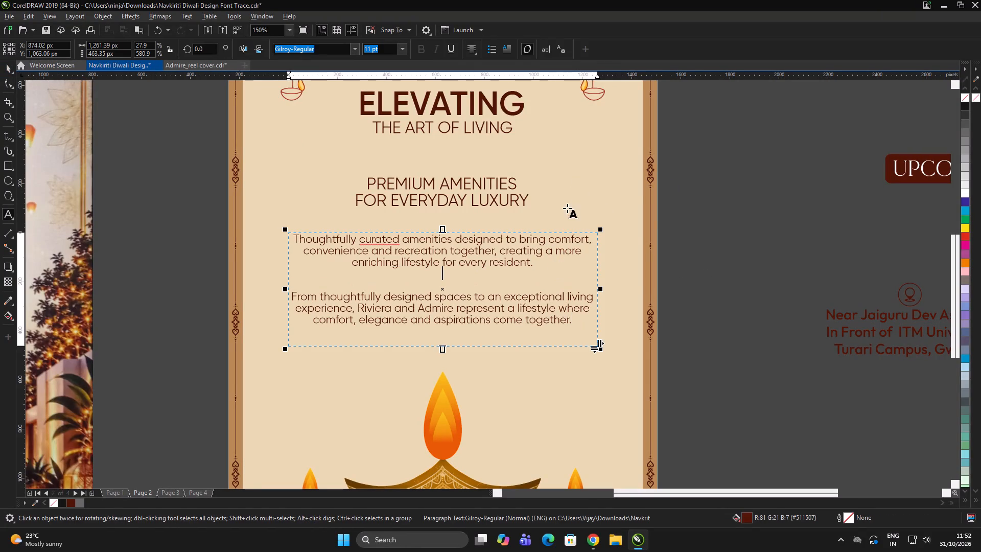
left_click(11, 64)
left_click(821, 210)
left_click_drag(819, 210, 810, 212)
Nudge the PREMIUM AMENITIES FOR EVERYDAY LUXURY tagline slightly up and centre it horizontally on the poster background.
left_click_drag(526, 201, 526, 194)
scroll(521, 196, "down", 1)
left_click(549, 181, "shift")
key("c")
triple_click(648, 155)
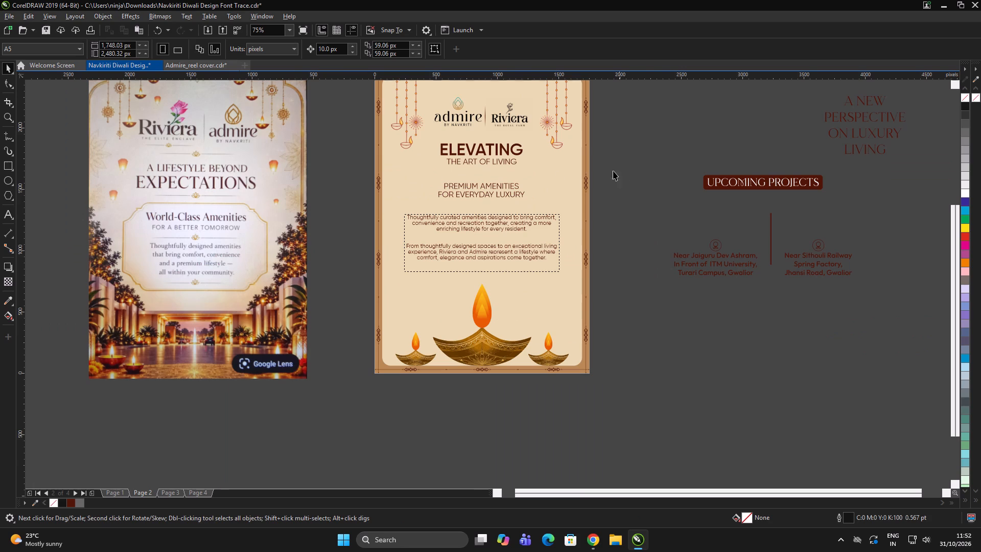
Move the amenities paragraph frame up, closer beneath the tagline.
double_click(628, 195)
left_click(491, 233)
scroll(531, 208, "up", 1)
scroll(543, 215, "down", 1)
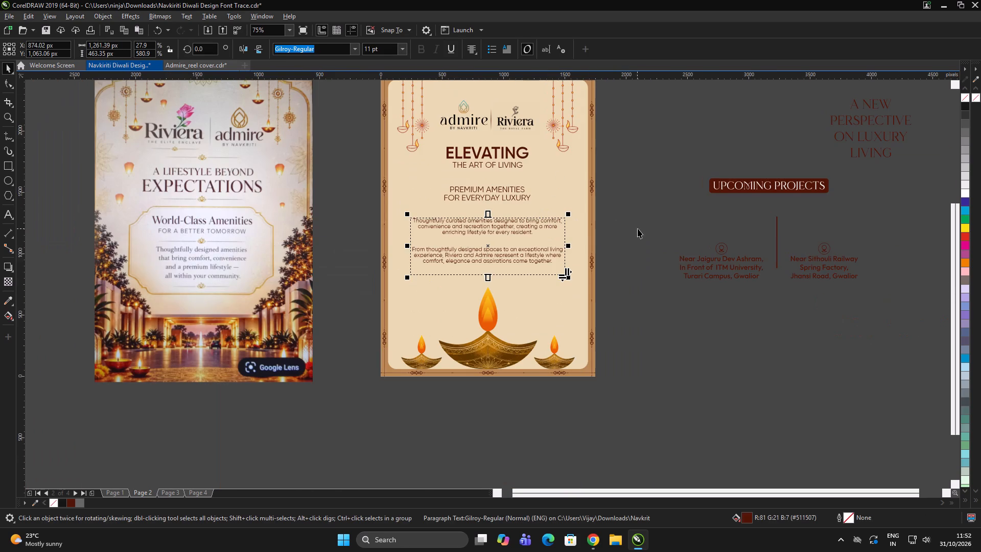
left_click(635, 215)
left_click(547, 220)
scroll(551, 215, "up", 1)
left_click_drag(536, 240, 541, 223)
scroll(490, 226, "down", 1)
triple_click(635, 222)
Move the amenities tagline and the paragraph frame down together, away from the main heading.
left_click(469, 199)
left_click(485, 203)
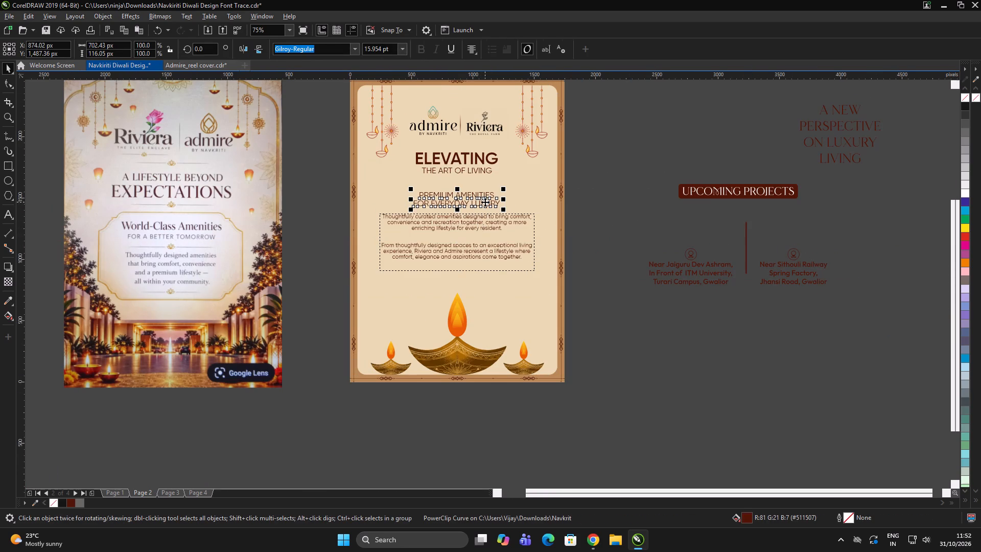
left_click(484, 229, "shift")
left_click_drag(499, 219, 500, 229)
double_click(656, 192)
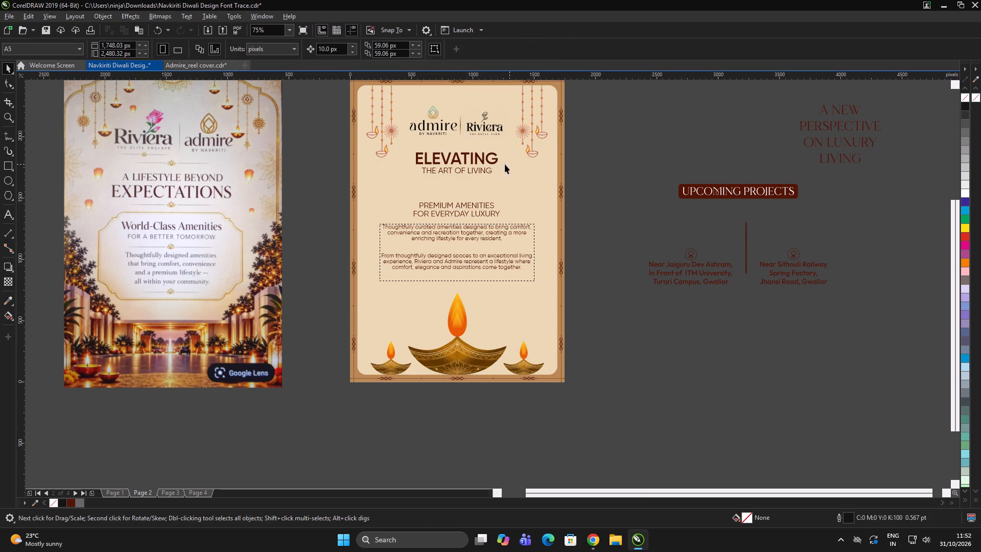
Centre-align ELEVATING and THE ART OF LIVING, enlarge them together to about 736 px wide and shift them slightly down.
left_click(489, 172)
left_click(483, 158, "shift")
key("c")
left_click(502, 178)
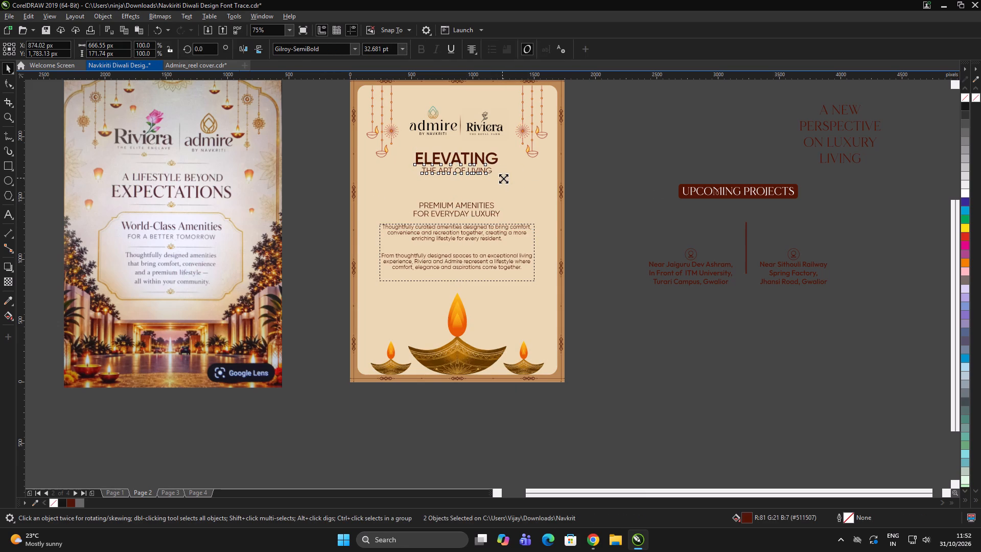
left_click_drag(498, 164, 498, 169)
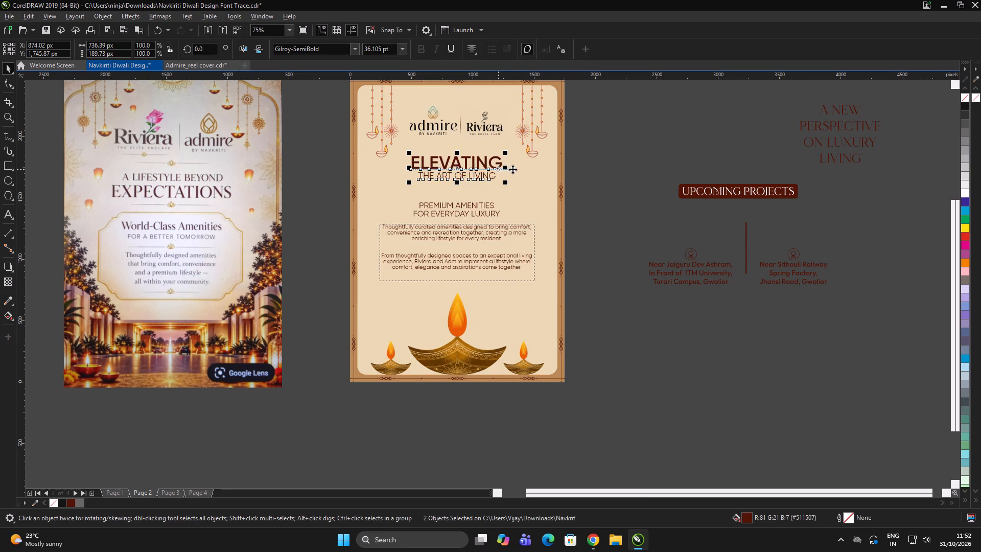
left_click(614, 174)
Review the whole page 2 poster layout zoomed to fit and in full-screen preview.
scroll(421, 196, "down", 2)
scroll(442, 175, "up", 1)
key("z")
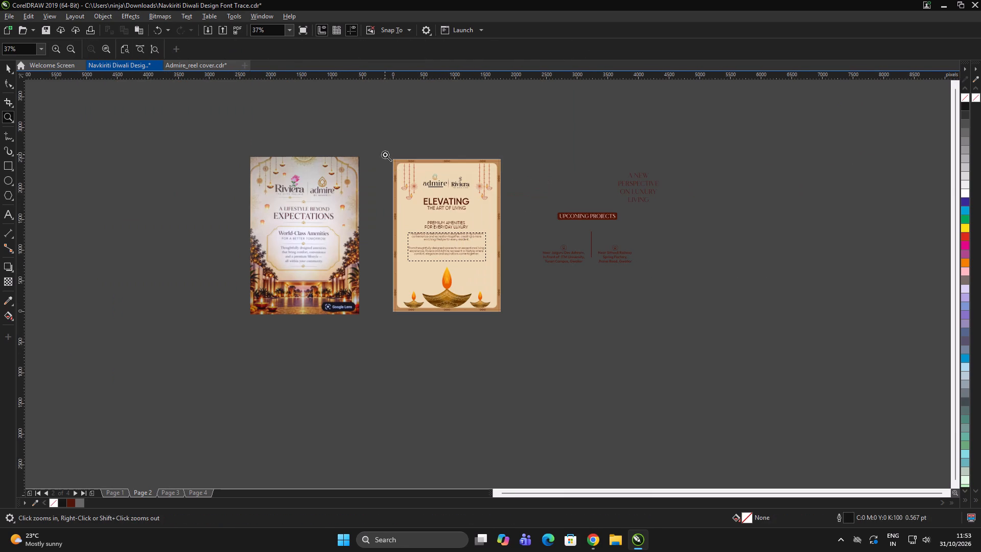
left_click_drag(385, 154, 517, 321)
key("F9")
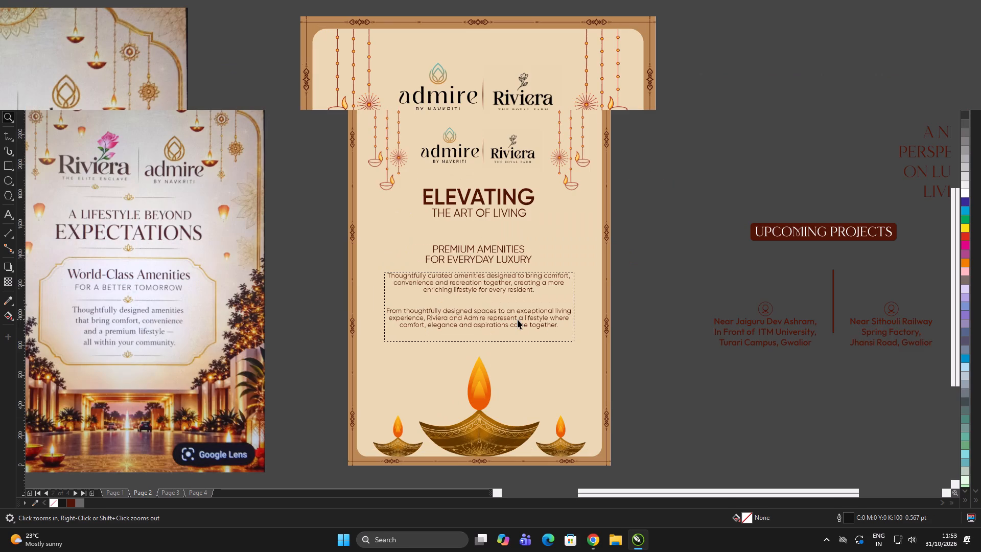
key("F9")
key("space")
key("Page_Down")
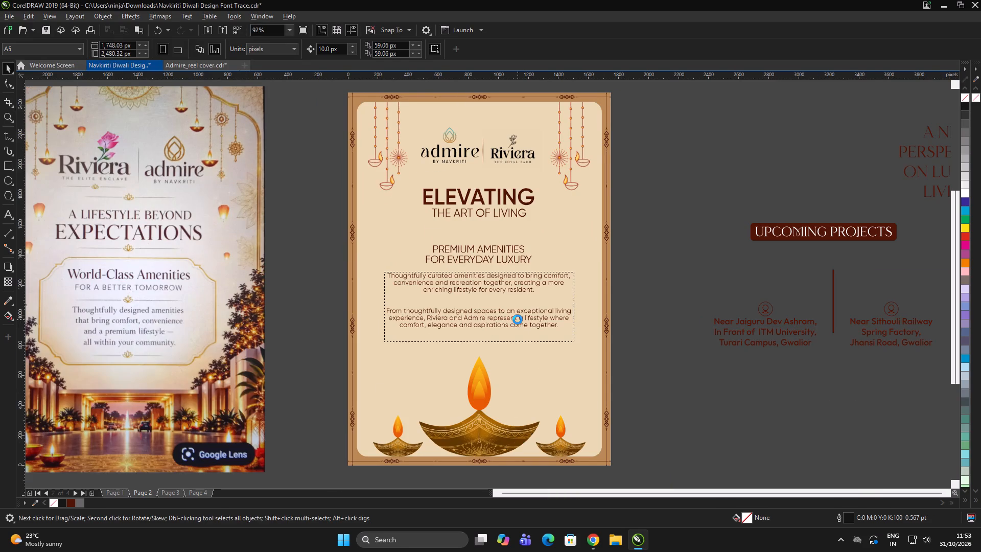
key("Page_Up")
double_click(669, 210)
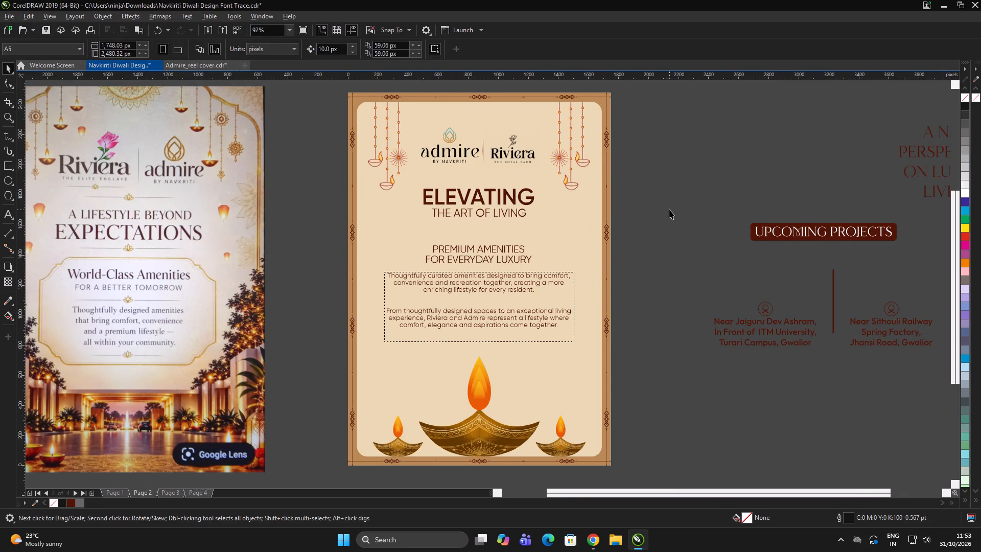
Change the amenities tagline from all capitals to title case.
double_click(491, 260)
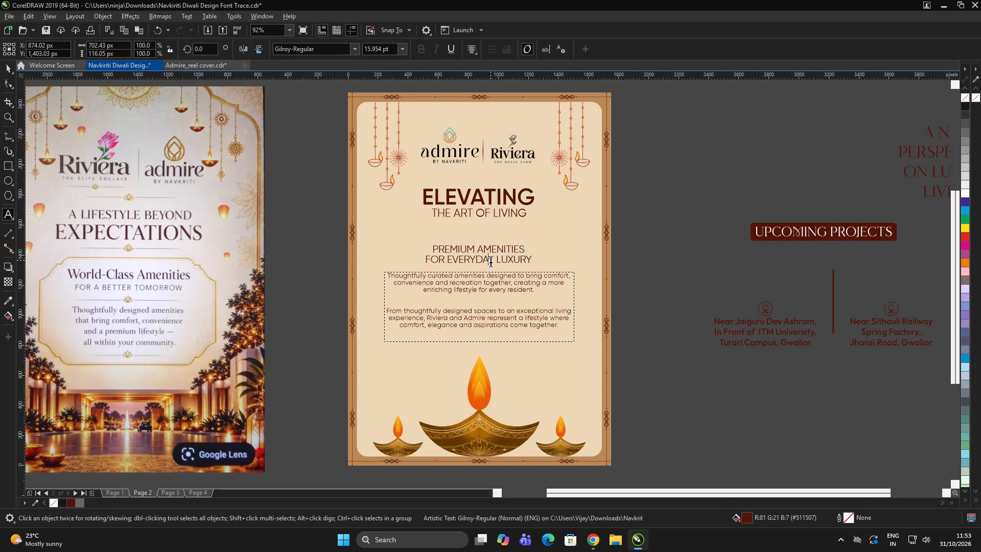
key("ctrl+a")
key("shift+F3")
left_click(468, 267)
left_click(464, 300)
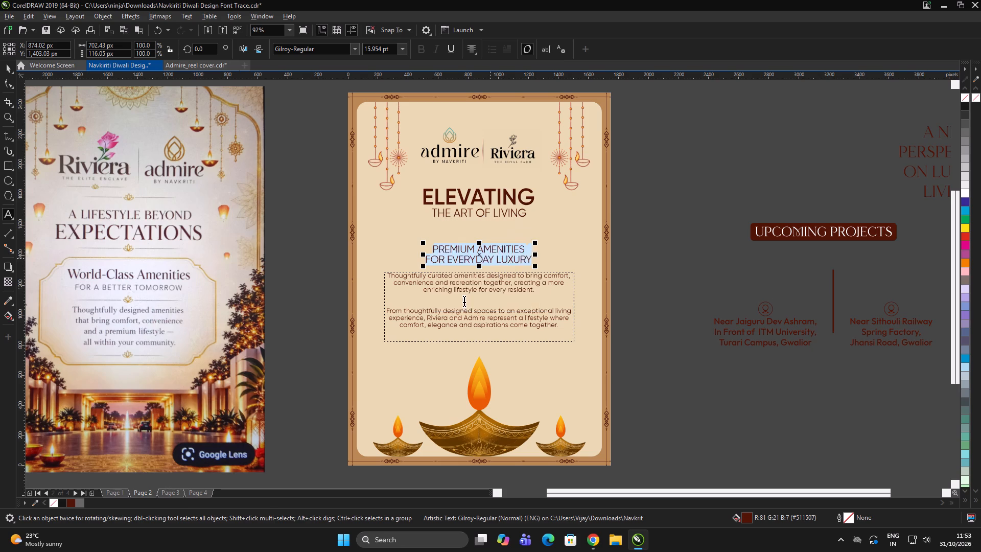
Cut the word "Premium" out of the tagline and paste it as separate text beneath THE ART OF LIVING.
left_click(480, 252)
scroll(500, 261, "up", 1)
left_click(522, 252)
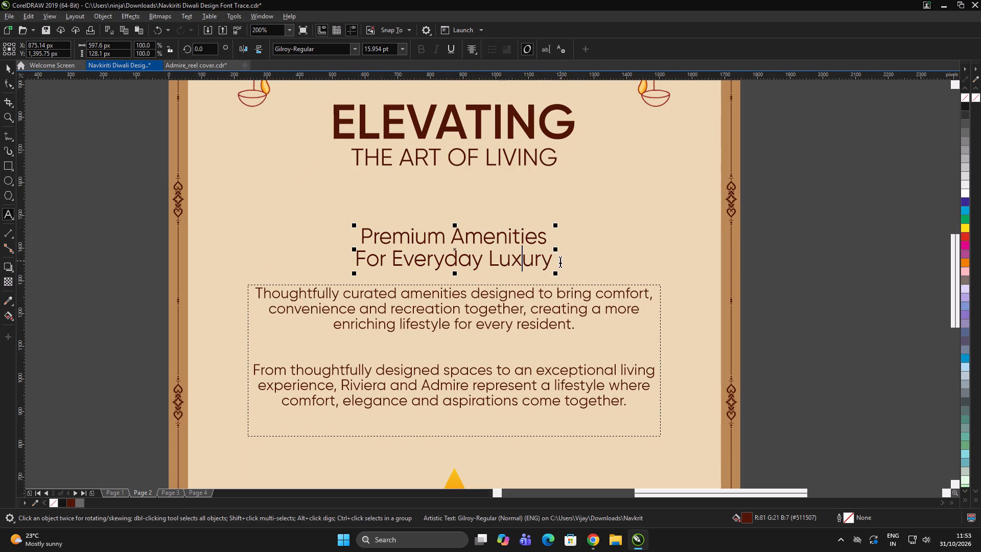
left_click_drag(557, 262, 357, 264)
left_click_drag(445, 240, 326, 240)
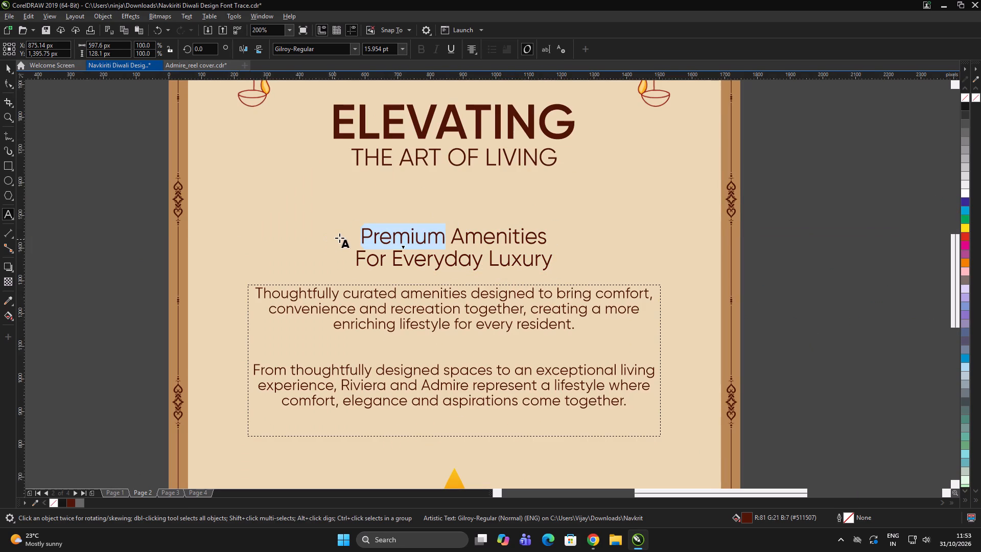
key("ctrl+x")
left_click(582, 191)
key("ctrl+v")
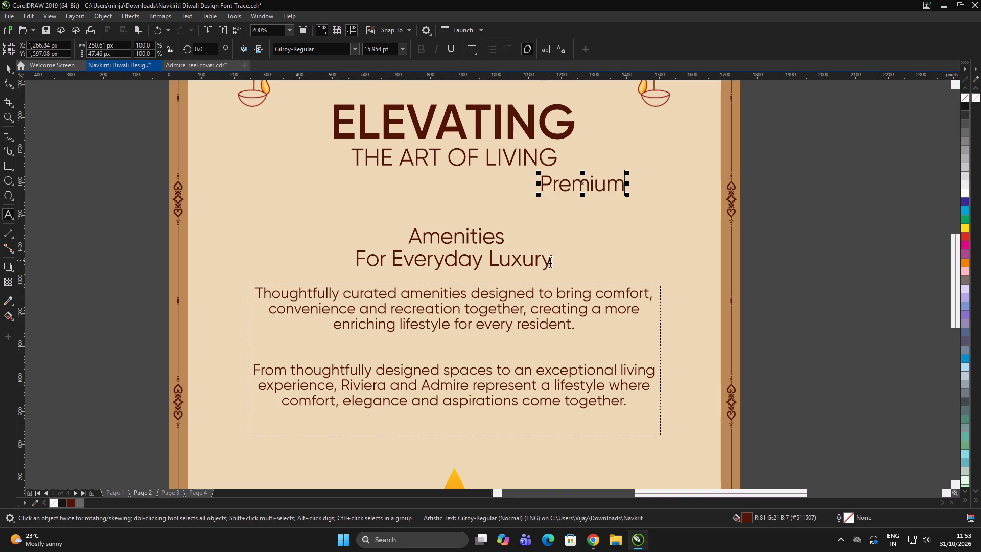
Set the separate "Premium" text in the Tempting font.
scroll(557, 245, "down", 1)
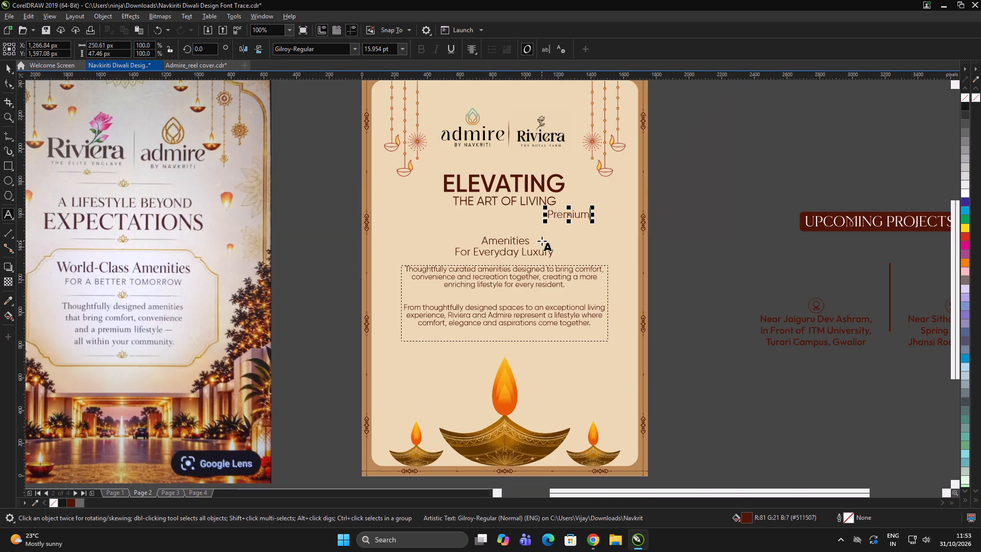
scroll(576, 211, "up", 1)
left_click(576, 213)
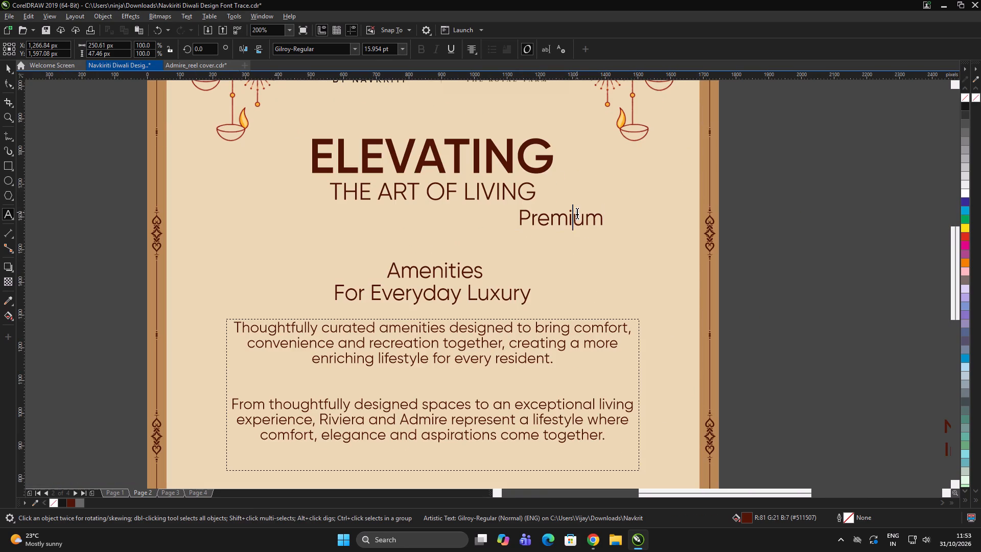
key("ctrl+a")
left_click(355, 49)
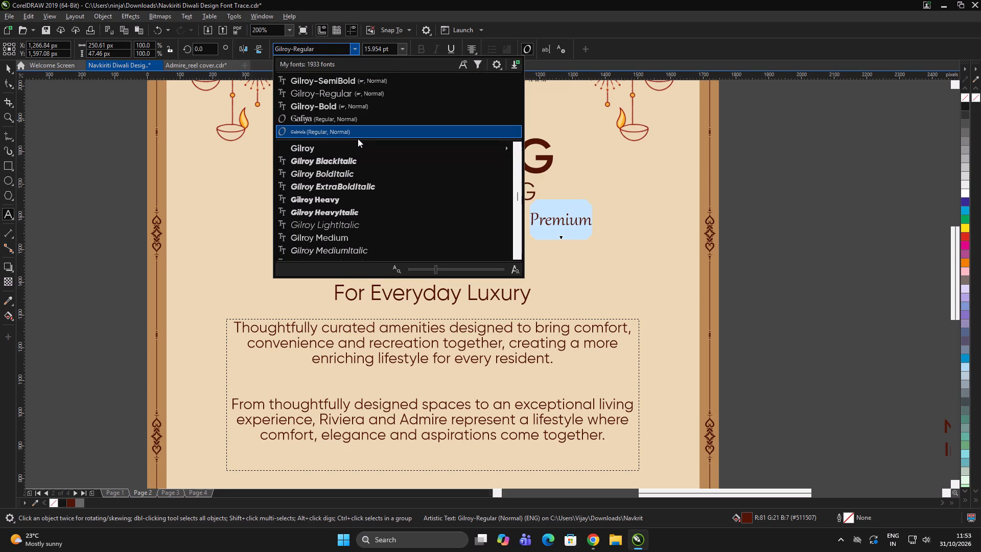
type("TEM")
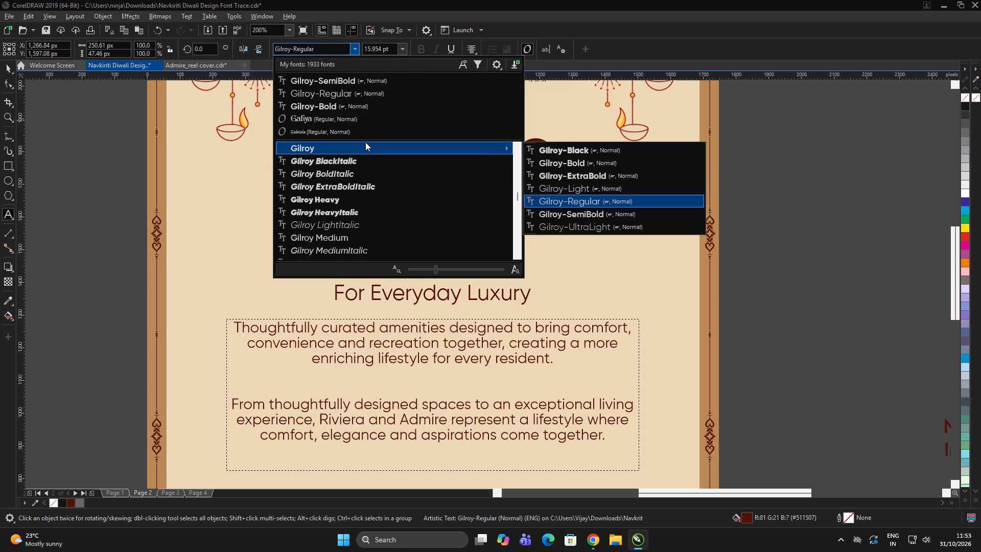
scroll(379, 184, "up", 3)
type("TEMP")
left_click(326, 151)
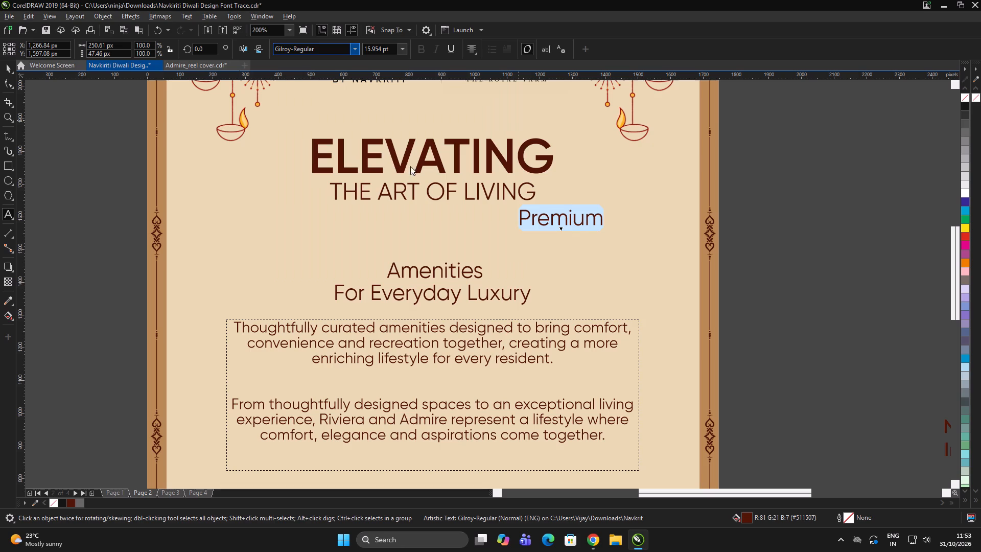
left_click(8, 66)
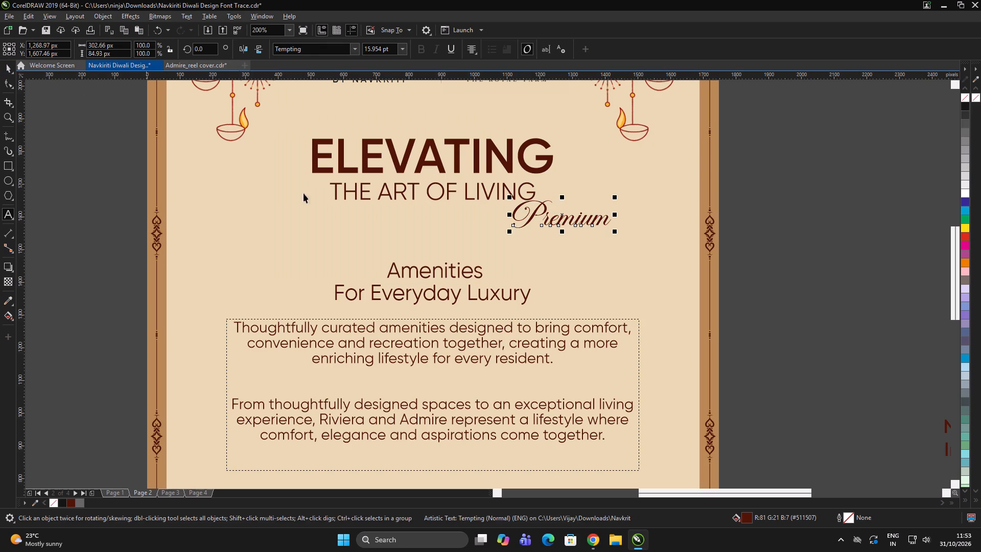
Centre "Premium" horizontally on the remaining tagline text and move it down to just above "Amenities".
left_click(466, 272, "shift")
key("c")
left_click_drag(795, 278, 779, 273)
left_click_drag(456, 218, 456, 232)
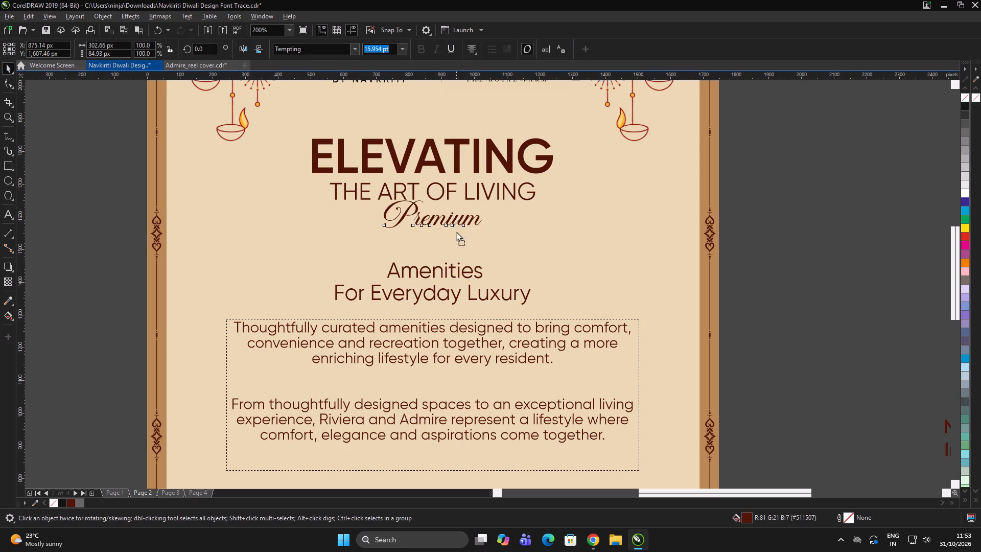
left_click_drag(456, 232, 456, 249)
Adjust the size of "Premium" to about 16.4 pt, keeping it centred above "Amenities".
left_click_drag(486, 261, 503, 268)
left_click(481, 277)
scroll(485, 272, "up", 1)
scroll(454, 243, "down", 2)
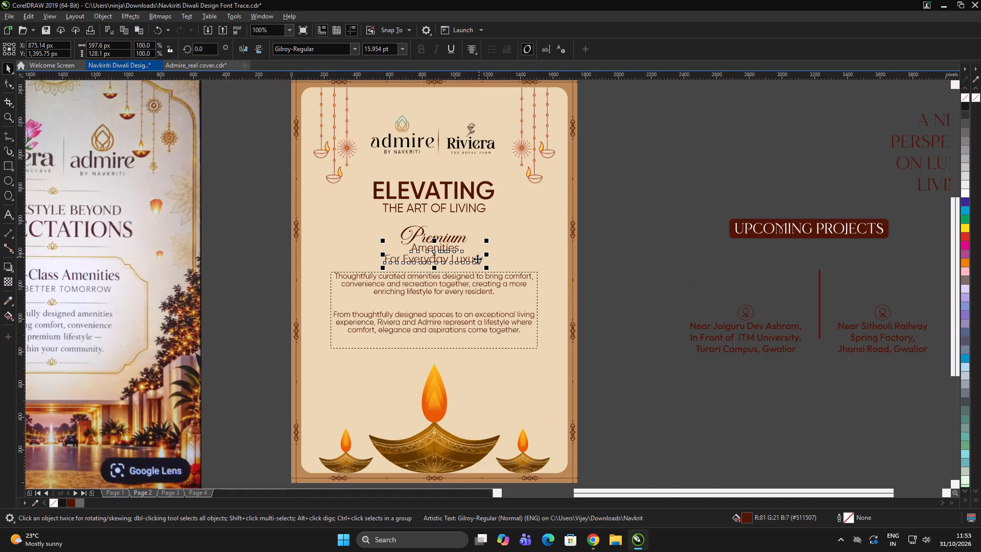
scroll(481, 265, "up", 1)
left_click(431, 218)
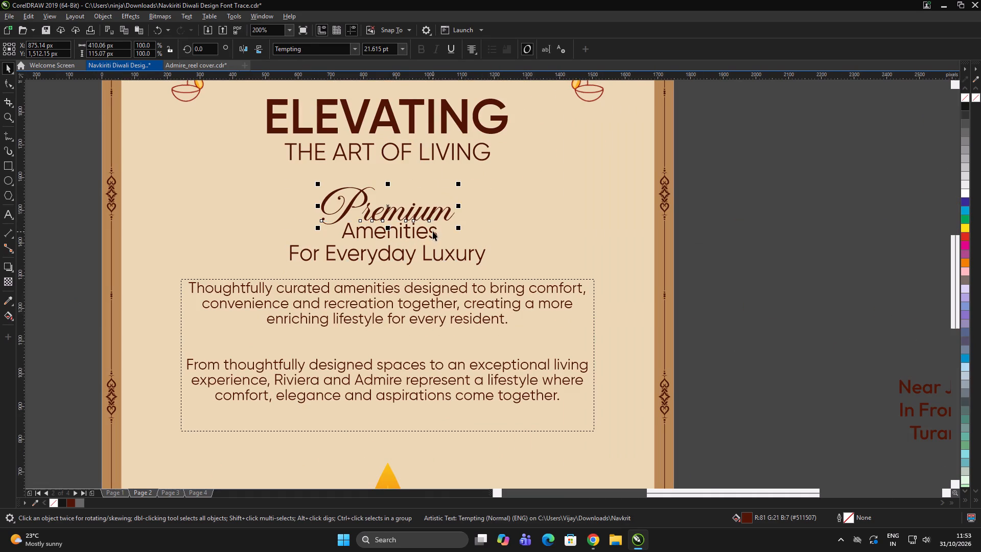
left_click(433, 231, "shift")
key("c")
left_click(744, 221)
left_click(425, 215)
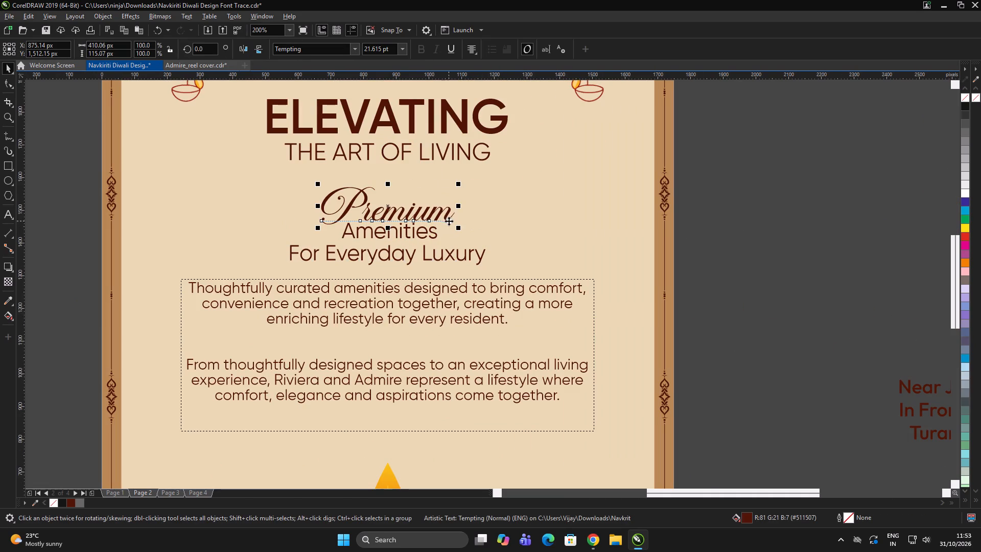
left_click_drag(460, 228, 444, 241)
Break the two-line tagline apart into separate "Amenities" and "For Everyday Luxury" texts.
left_click(435, 237)
key("ctrl+k")
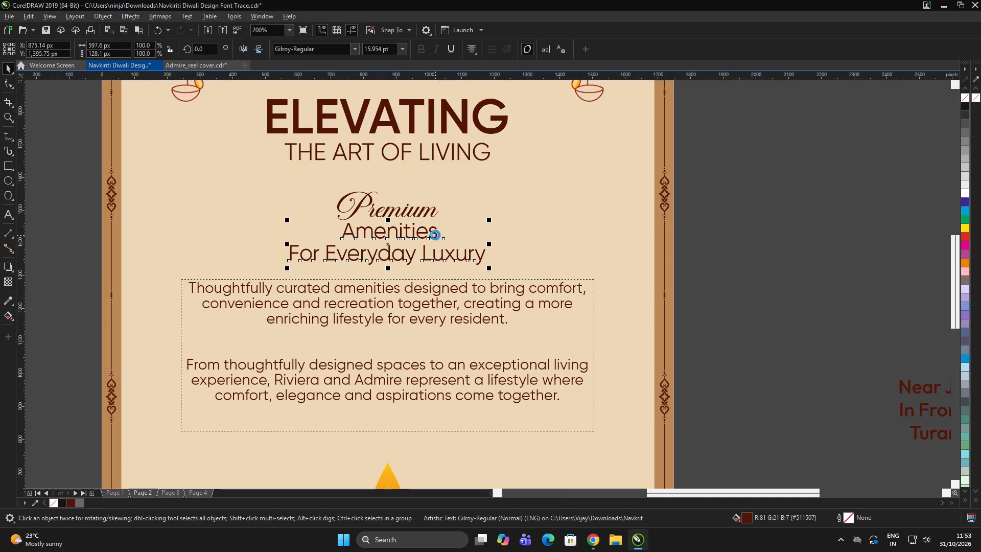
left_click_drag(857, 249, 847, 247)
Enlarge the word "Amenities" to about 424 px wide, just beneath "Premium".
left_click(436, 235)
left_click_drag(442, 221, 457, 217, "shift")
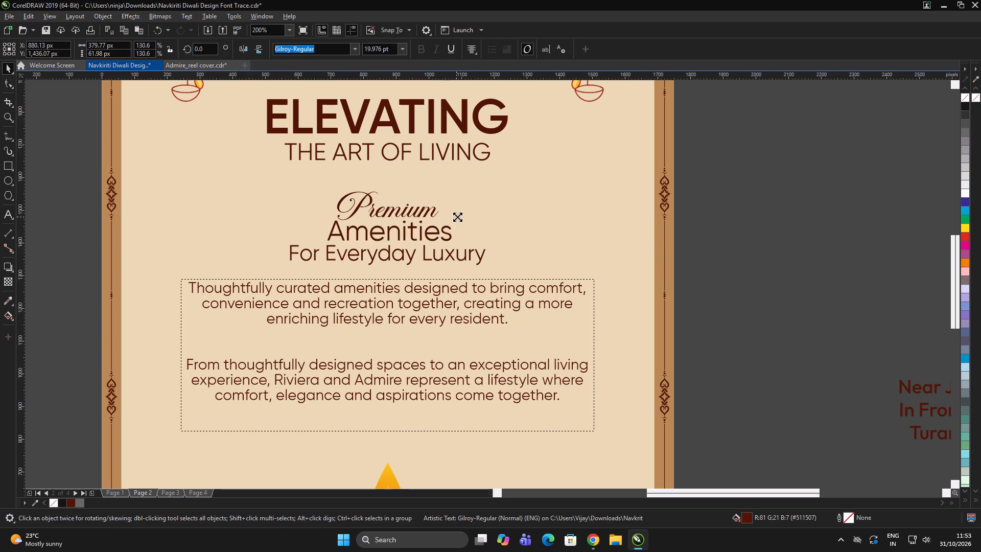
left_click_drag(457, 217, 463, 216, "shift")
scroll(453, 229, "up", 1)
left_click(451, 239)
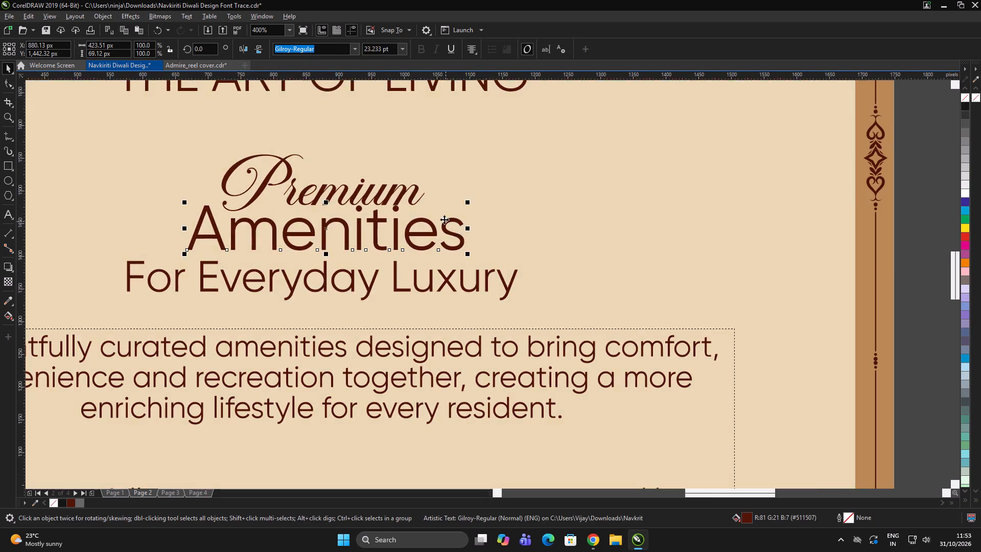
scroll(444, 220, "down", 1)
Reduce "For Everyday Luxury" to about 549 px wide and centre it horizontally under "Amenities".
left_click(447, 249)
left_click_drag(485, 263, 469, 270)
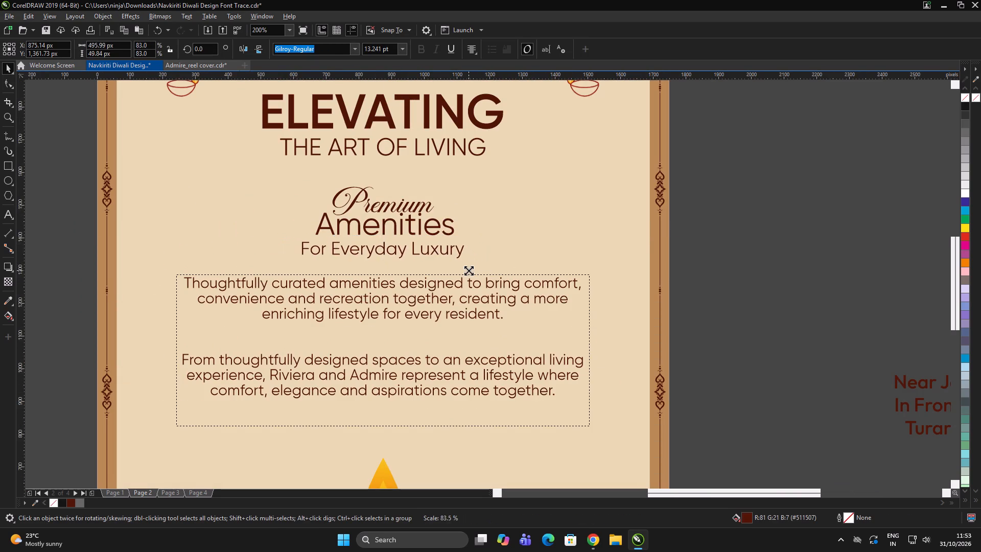
left_click_drag(469, 270, 449, 270)
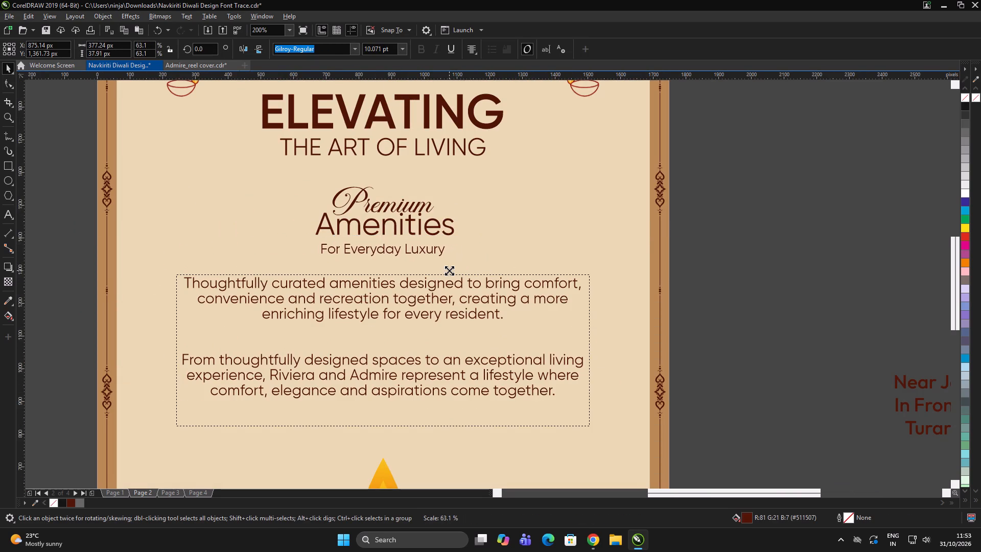
left_click_drag(449, 270, 477, 271)
left_click(410, 232, "shift")
key("c")
scroll(381, 212, "down", 2)
double_click(668, 241)
Move the amenities paragraph frame slightly down, away from "For Everyday Luxury".
scroll(492, 223, "up", 2)
left_click(489, 327)
left_click_drag(520, 308, 518, 314)
Centre-align "For Everyday Luxury" and "Amenities" with "Premium", and group the three texts.
left_click(483, 258)
left_click(472, 233, "shift")
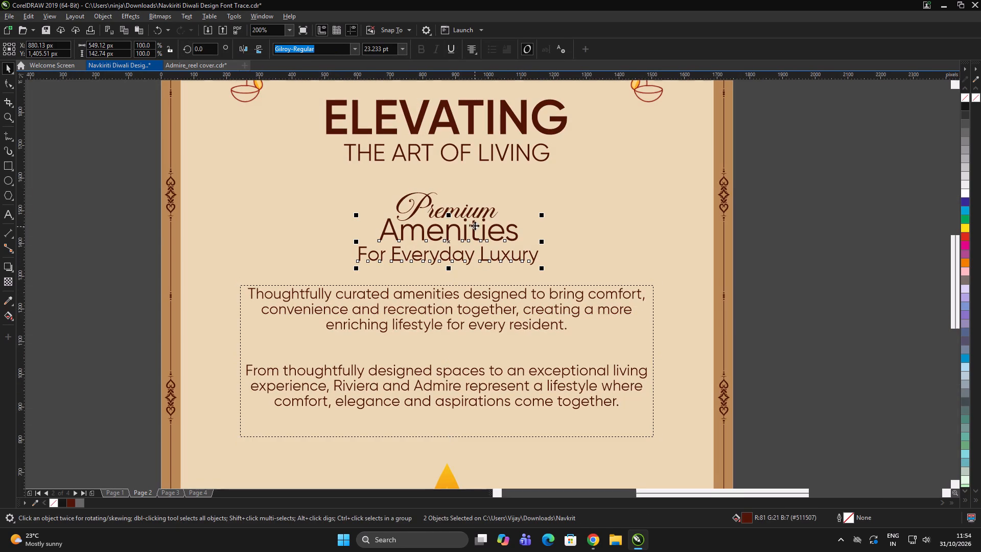
left_click(472, 215, "shift")
key("c")
key("c")
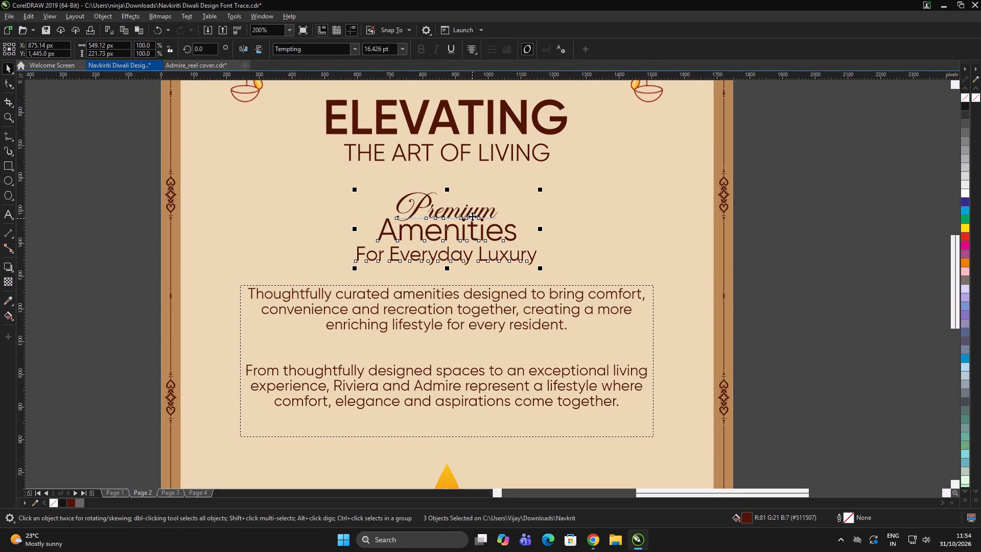
key("ctrl+g")
Centre the grouped Premium Amenities tagline horizontally on the poster.
left_click(491, 331, "shift")
key("c")
left_click(766, 274)
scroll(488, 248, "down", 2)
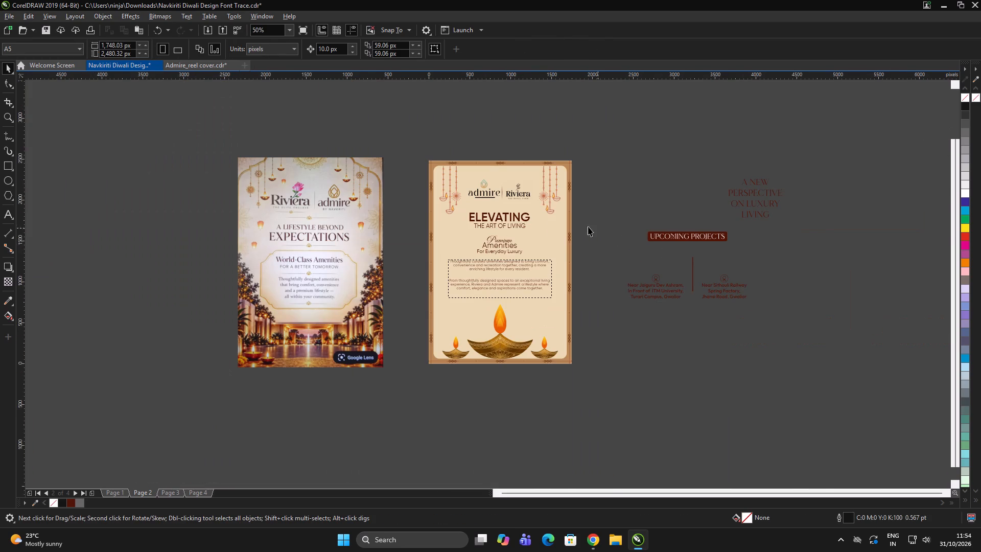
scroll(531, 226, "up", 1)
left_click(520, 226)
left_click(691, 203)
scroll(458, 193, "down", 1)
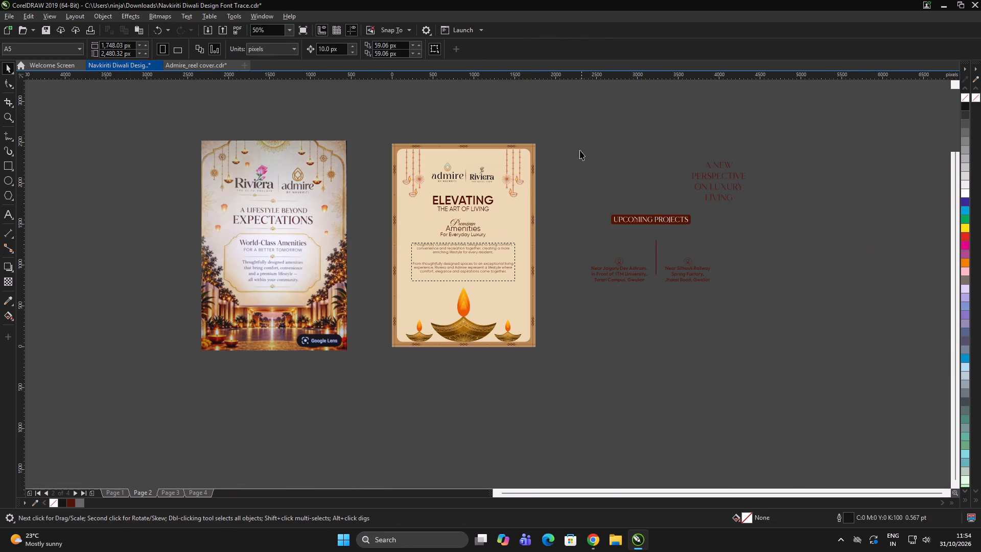
Delete the leftover texts beside the page 2 poster, including the "A New Perspective on Luxury Living" and "Upcoming Projects" blocks.
left_click_drag(578, 135, 899, 320)
key("Delete")
double_click(772, 201)
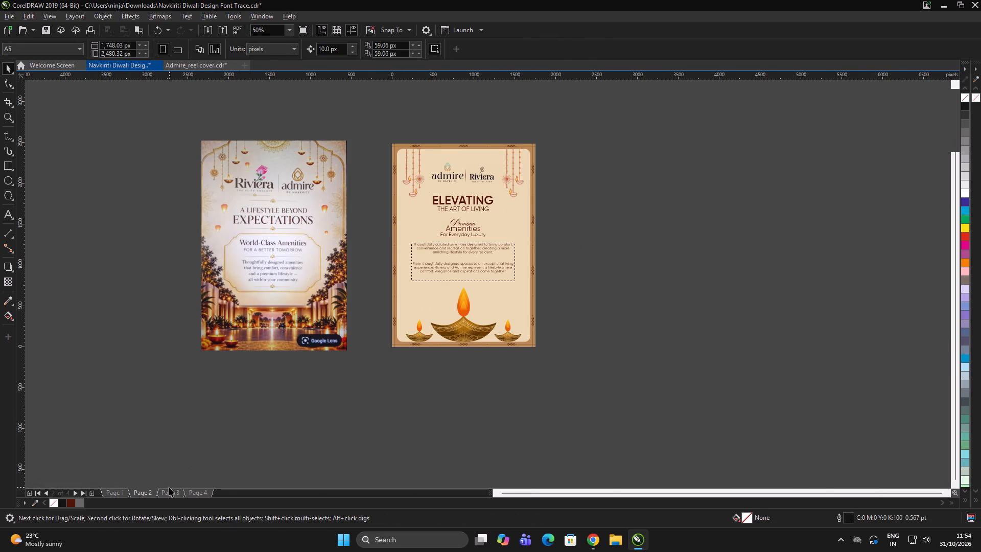
Check pages 3, 4 and 1 of the design for leftovers around the posters, and return to page 2.
left_click(171, 491)
double_click(247, 458)
left_click(203, 490)
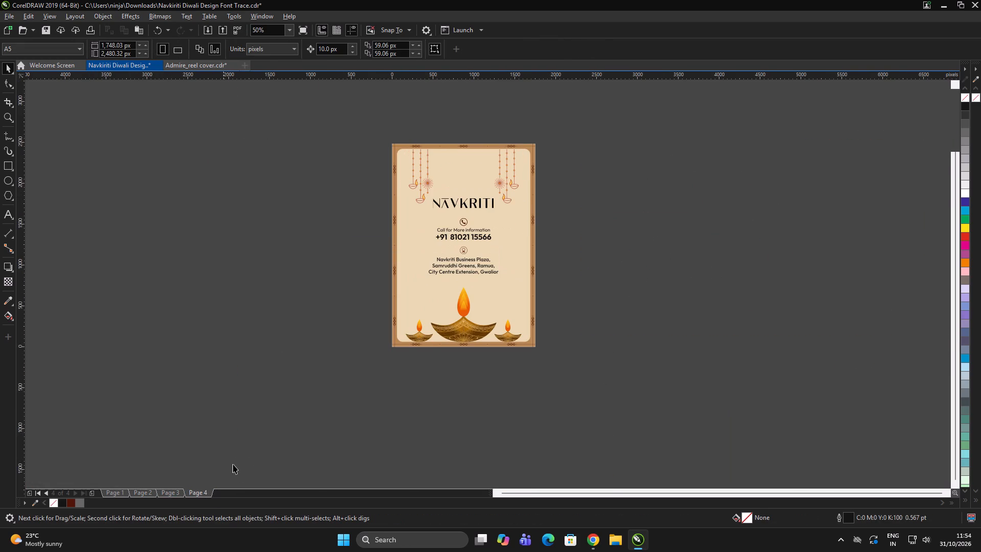
left_click(118, 489)
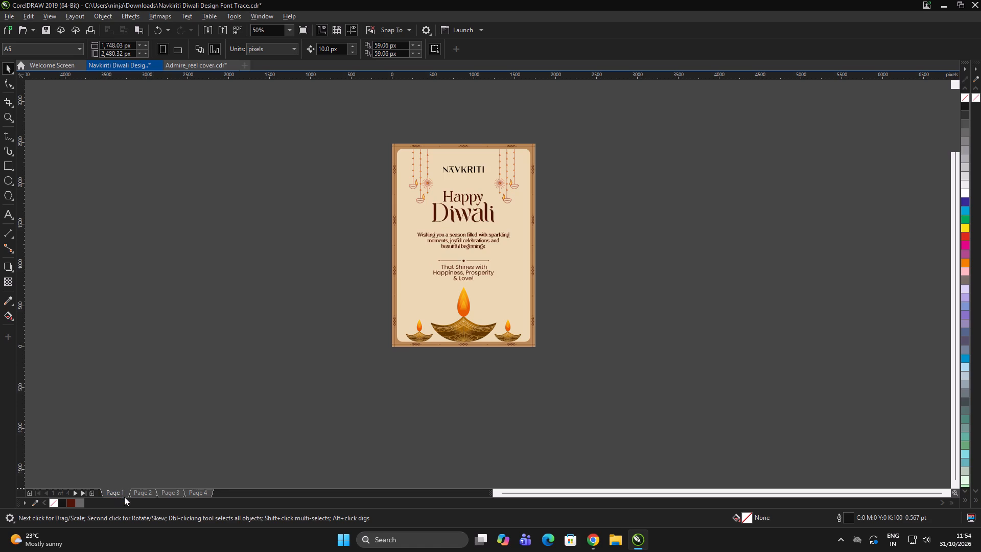
left_click(138, 486)
left_click(138, 490)
double_click(191, 349)
Delete the "A Lifestyle Beyond Expectations" reference picture beside the page 2 poster.
left_click(278, 242)
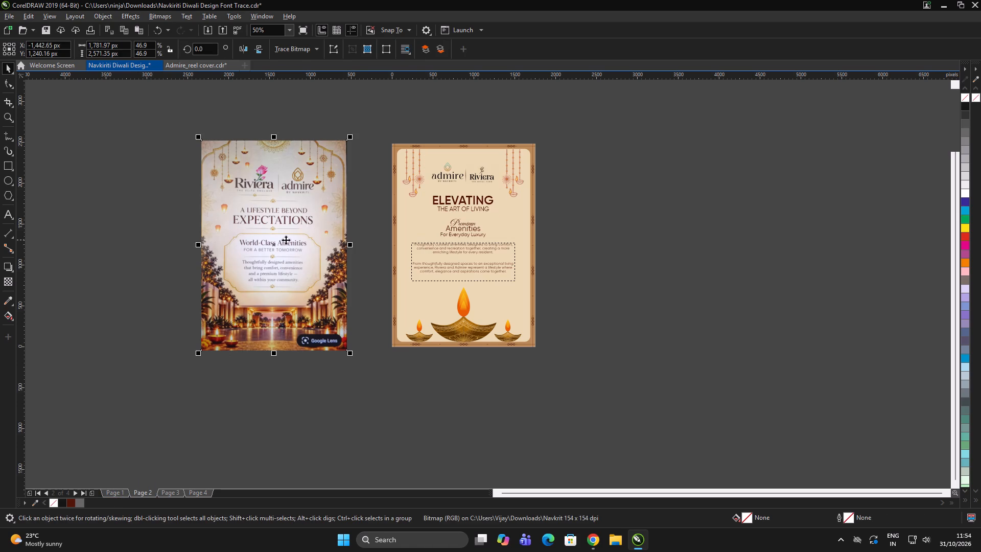
key("Delete")
left_click(287, 200)
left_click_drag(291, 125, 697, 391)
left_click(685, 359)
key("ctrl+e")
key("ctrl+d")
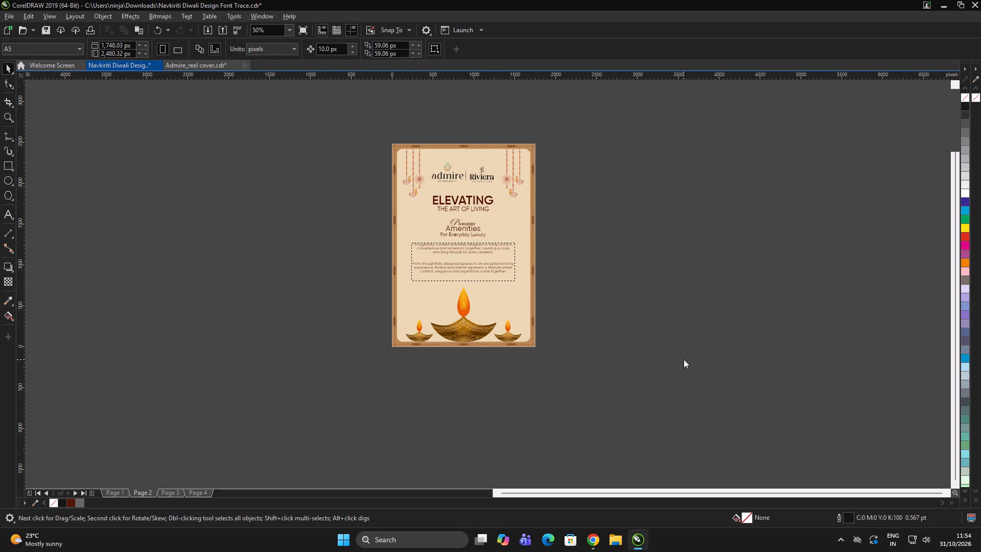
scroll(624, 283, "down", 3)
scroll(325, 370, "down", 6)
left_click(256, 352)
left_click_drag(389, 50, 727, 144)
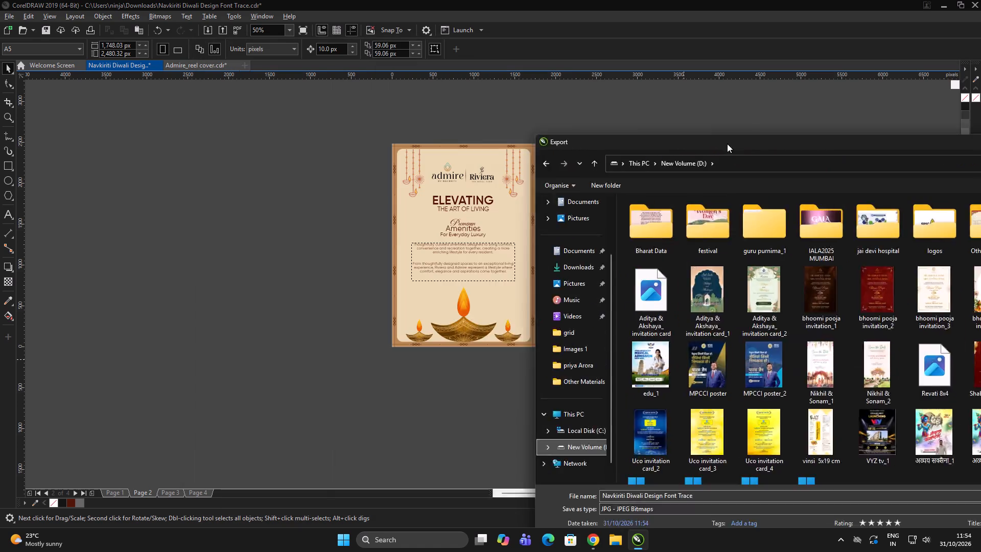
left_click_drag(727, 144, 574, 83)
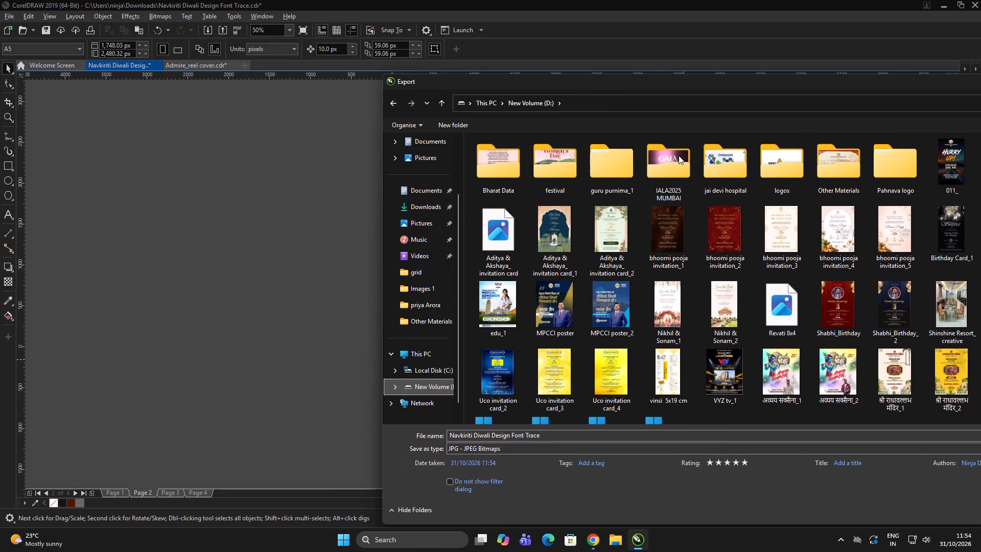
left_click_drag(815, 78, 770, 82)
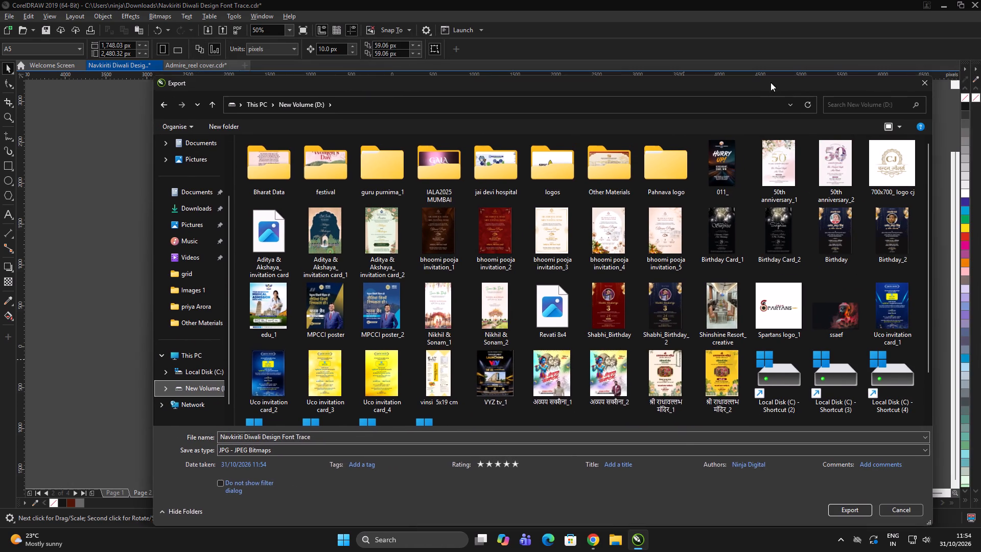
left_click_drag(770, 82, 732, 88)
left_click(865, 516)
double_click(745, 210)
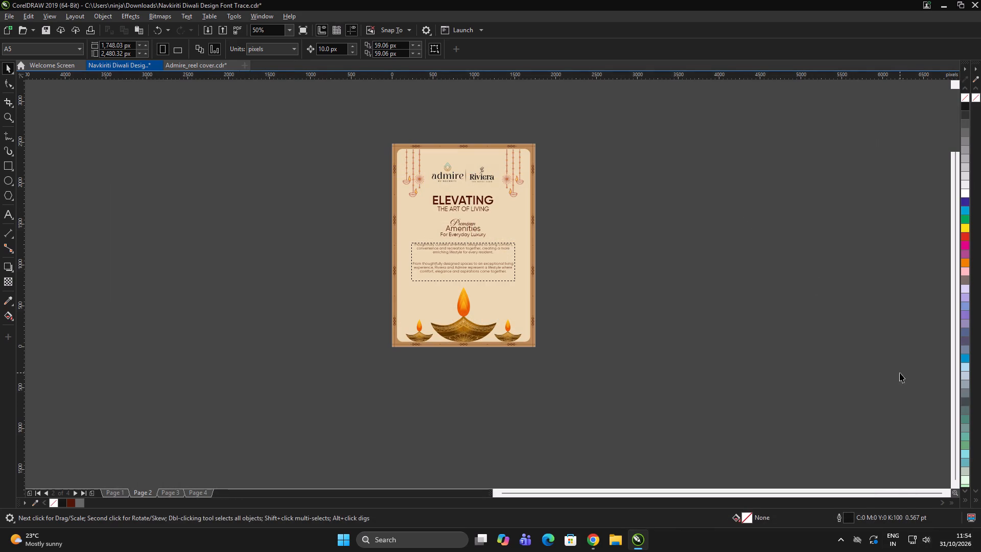
Start saving the drawing under a new name and open the Bharat Data folder on New Volume (D:).
left_click(11, 12)
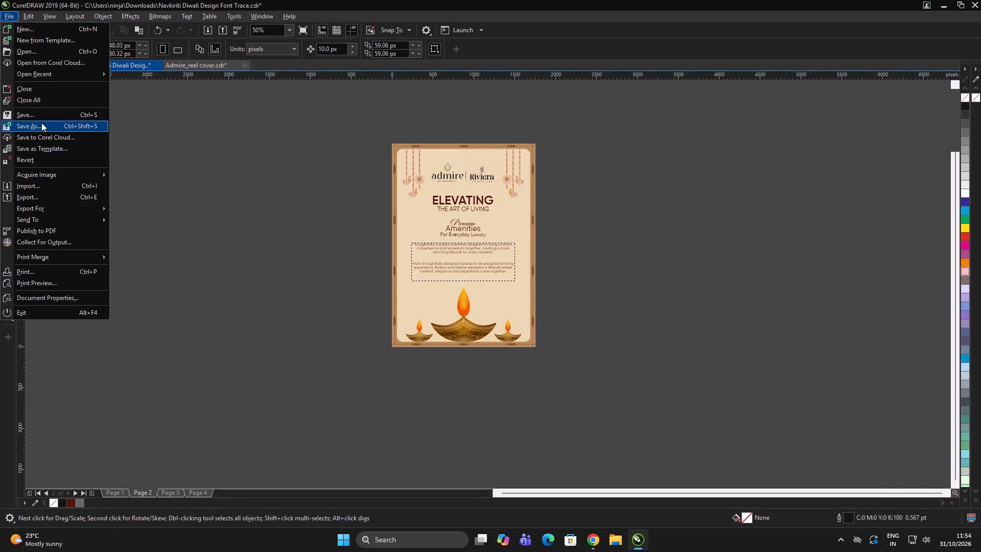
left_click(41, 123)
scroll(158, 350, "down", 6)
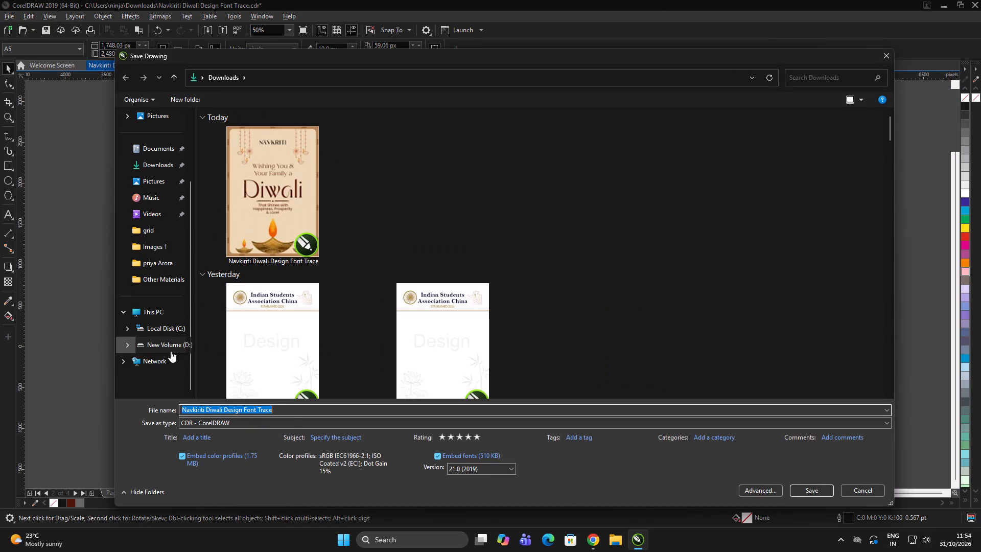
scroll(171, 351, "down", 5)
left_click(170, 345)
double_click(218, 146)
Find the Navkriti folder within Bharat Data and open its cdr subfolder as the save location.
left_click(294, 260)
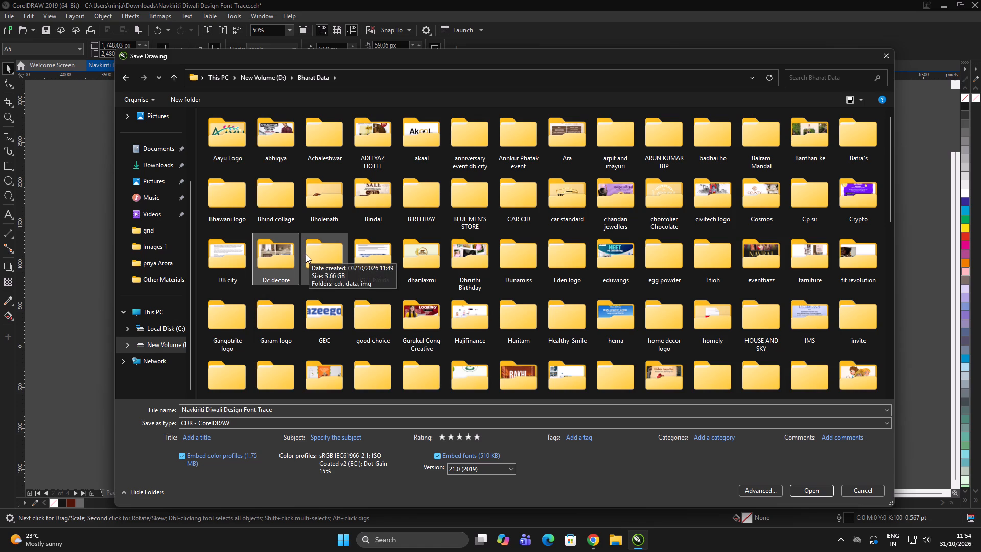
left_click_drag(438, 55, 461, 370)
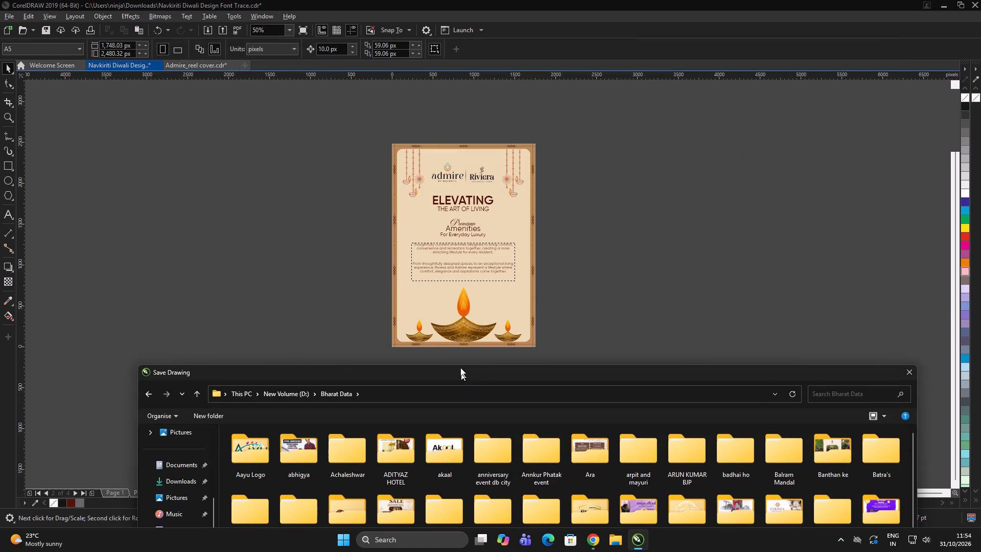
left_click_drag(472, 376, 398, 276)
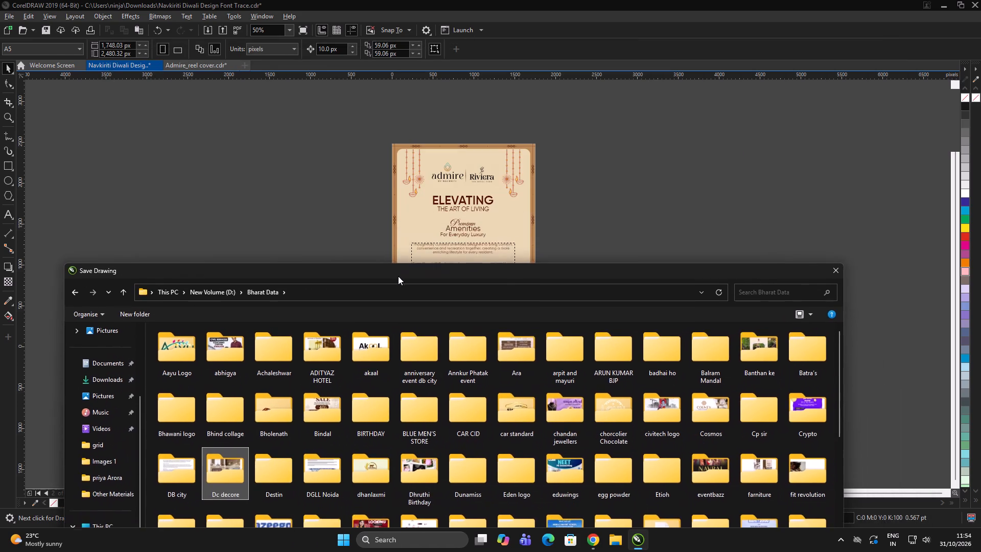
left_click_drag(398, 276, 468, 185)
left_click(460, 318)
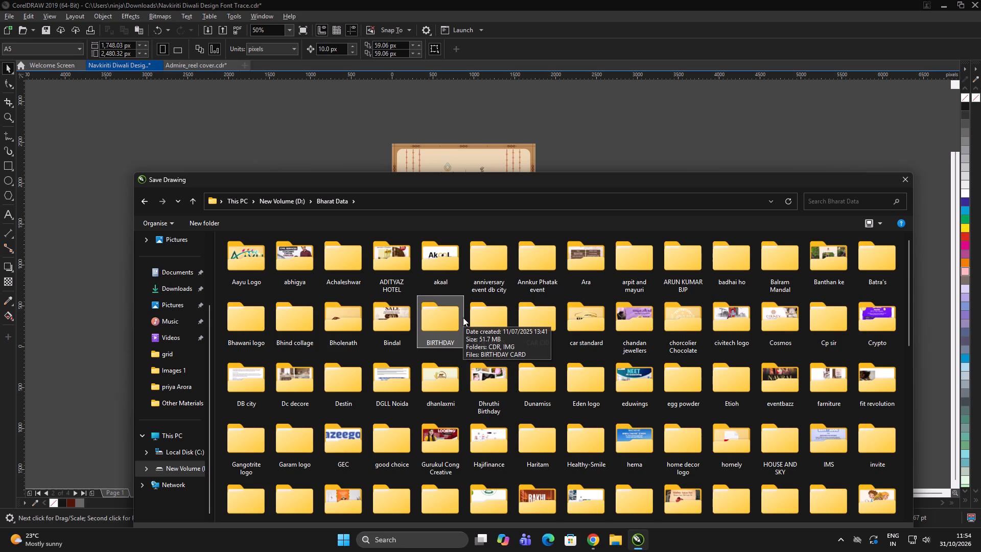
type("NAV")
double_click(734, 266)
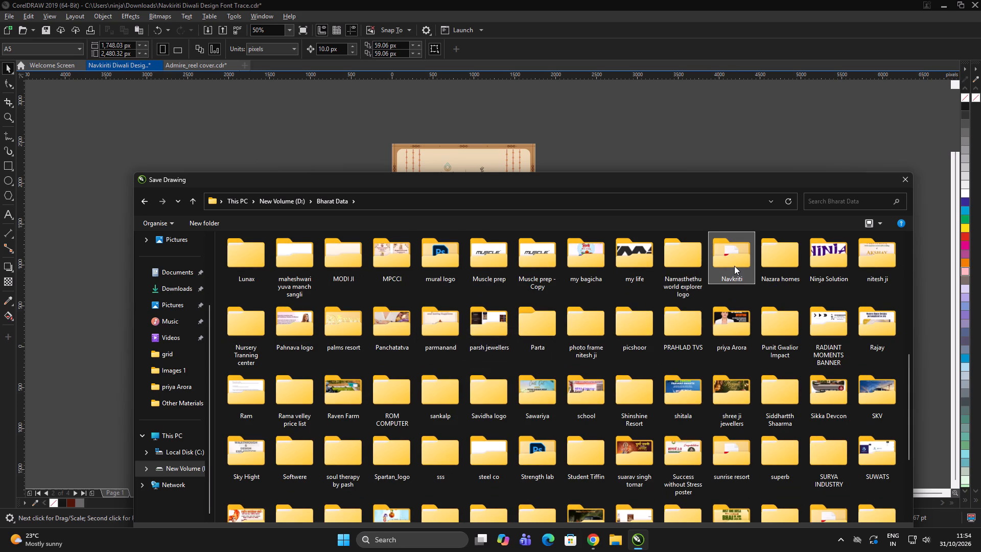
left_click_drag(605, 179, 604, 323)
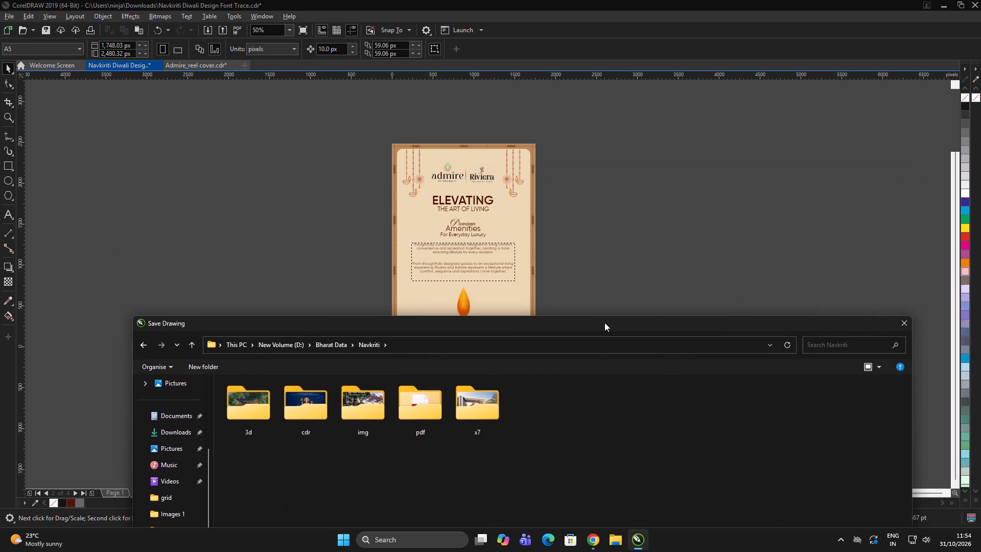
left_click_drag(604, 323, 653, 201)
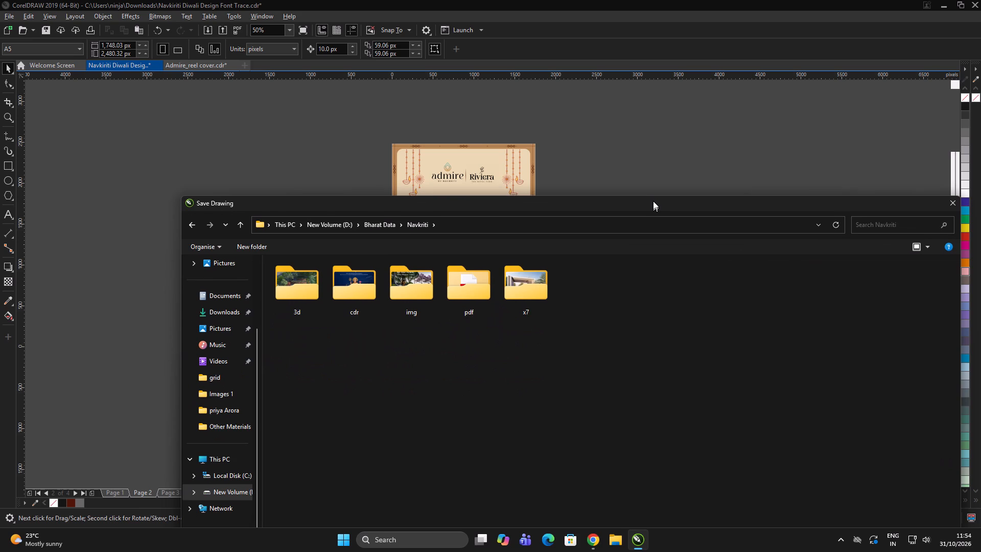
left_click_drag(653, 201, 645, 193)
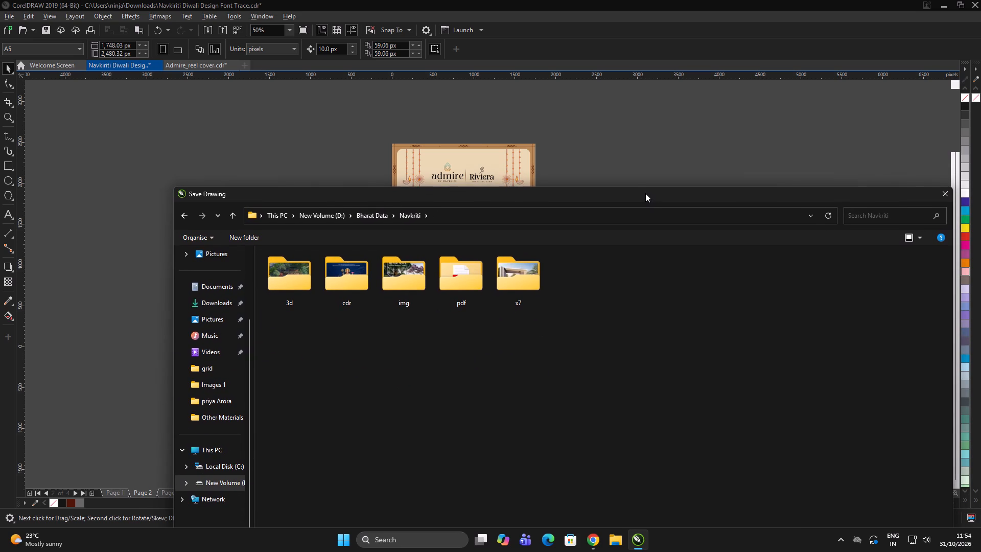
left_click_drag(645, 193, 663, 131)
double_click(370, 221)
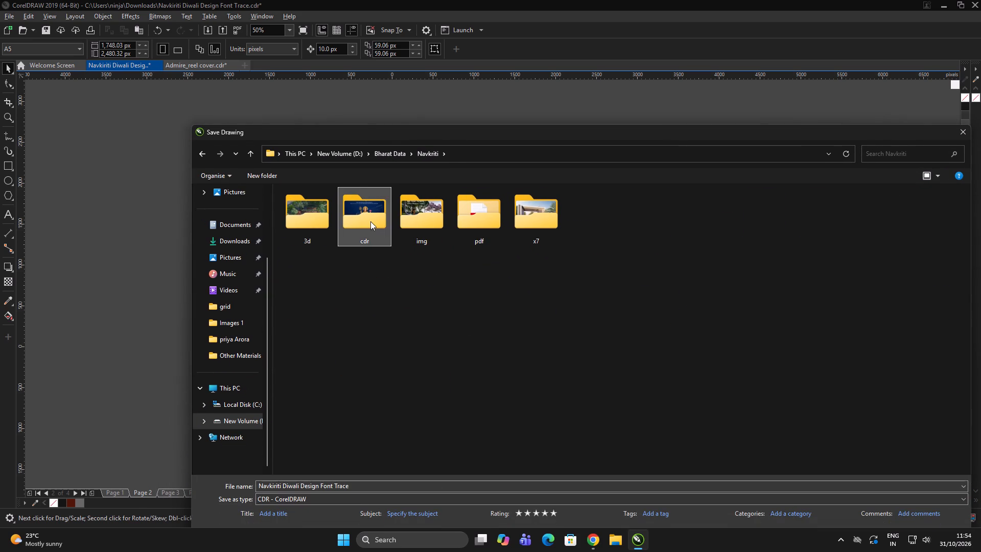
Save the drawing in the cdr folder as "Navkiriti Diwali Design Font Trace_" in CorelDRAW format.
triple_click(399, 487)
key("shift+underscore")
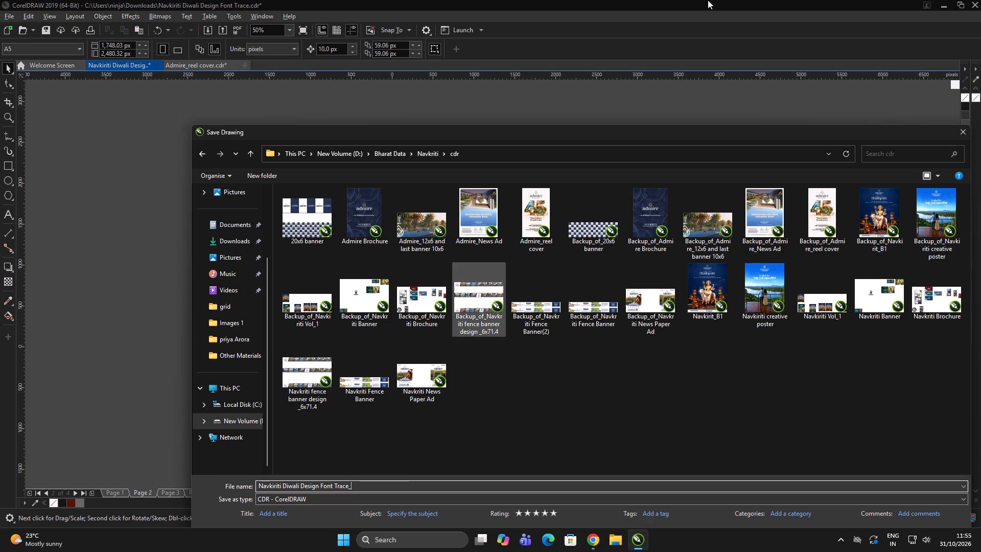
left_click(891, 506)
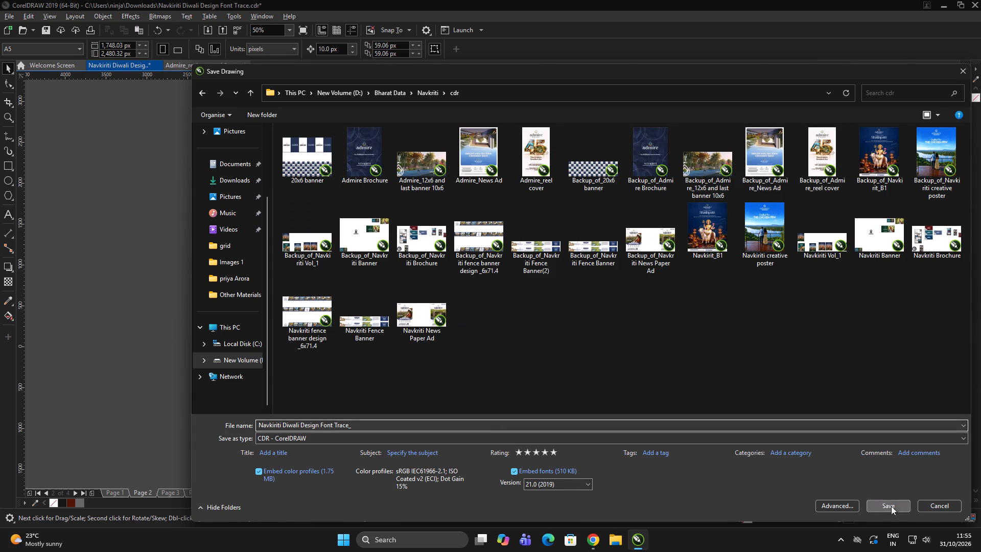
double_click(719, 306)
double_click(741, 295)
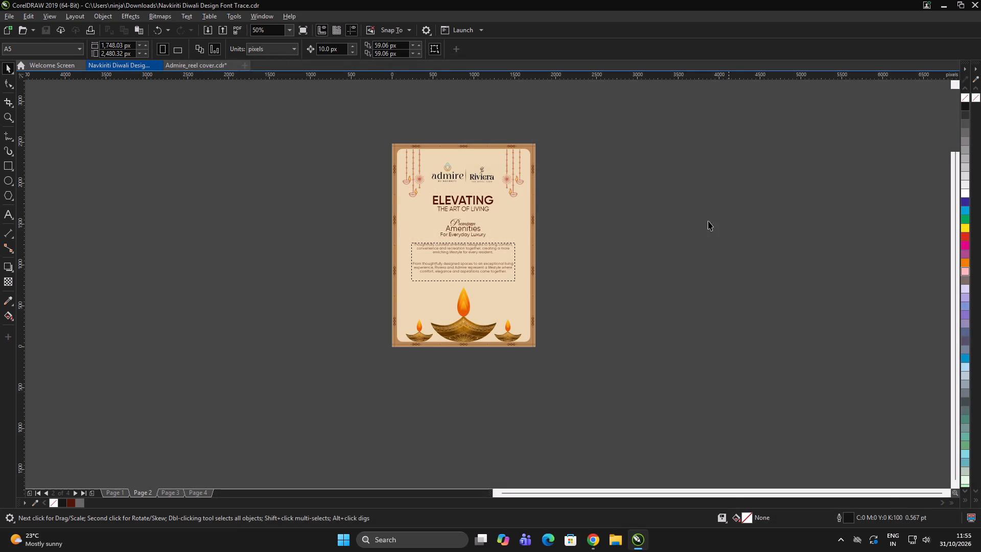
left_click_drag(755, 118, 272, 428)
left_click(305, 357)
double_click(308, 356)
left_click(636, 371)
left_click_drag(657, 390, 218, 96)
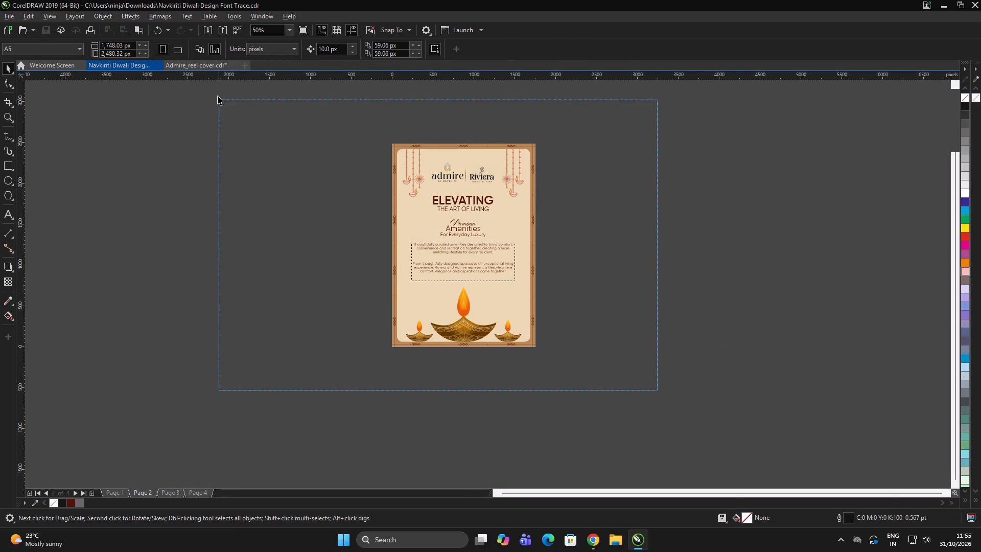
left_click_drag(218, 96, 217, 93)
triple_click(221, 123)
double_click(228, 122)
Start an export and choose the pdf subfolder of Bharat Data > Navkriti on New Volume (D:) as its destination.
key("ctrl+e")
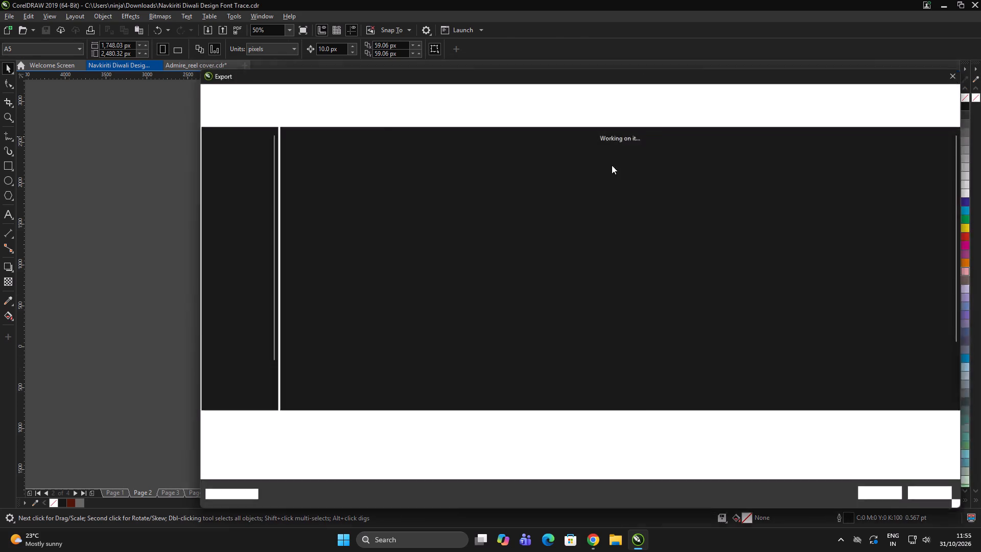
left_click(222, 378)
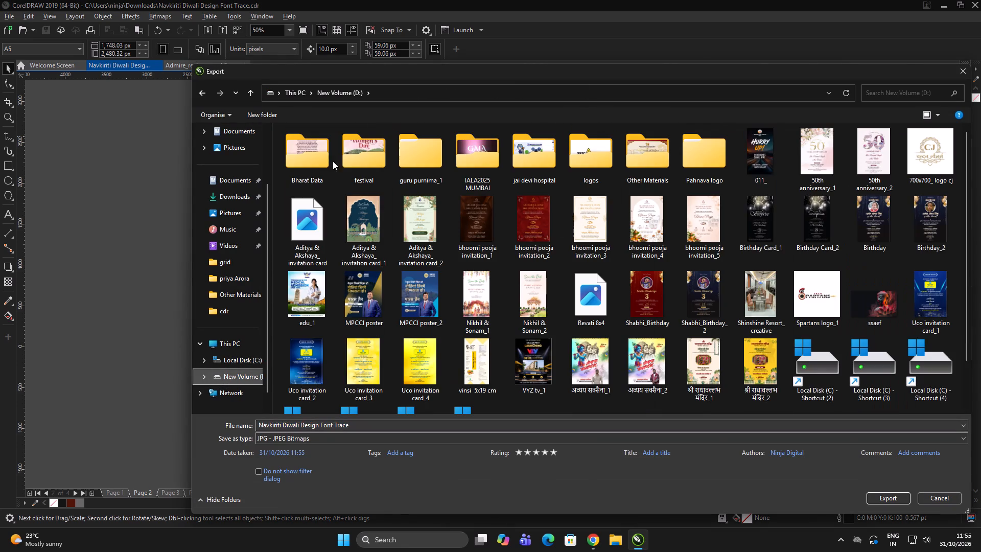
double_click(314, 162)
left_click(375, 226)
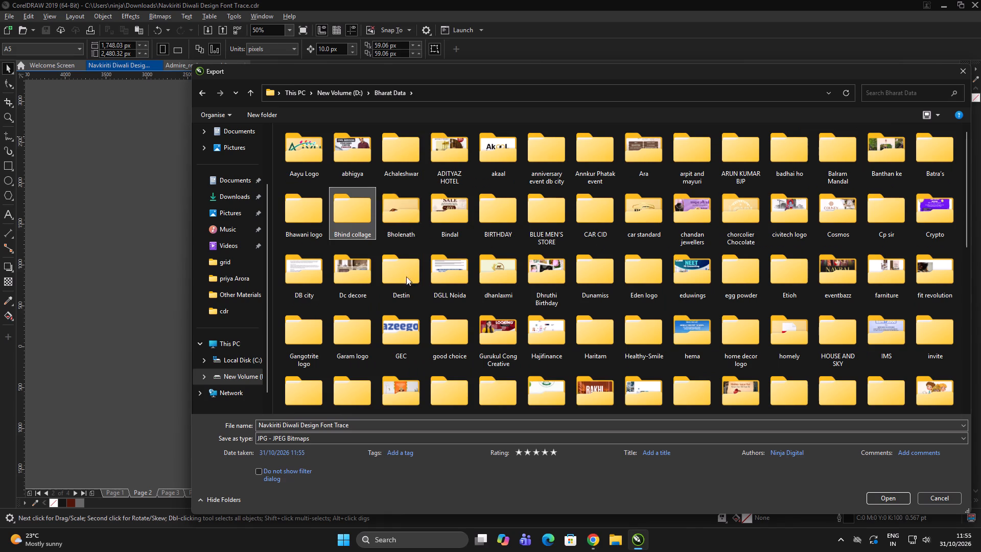
left_click(555, 284)
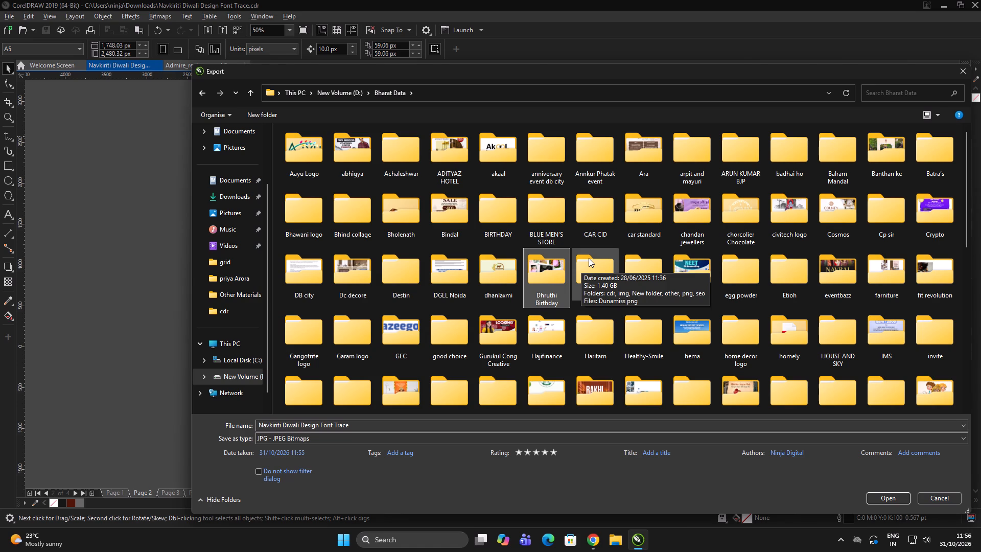
type("NAV")
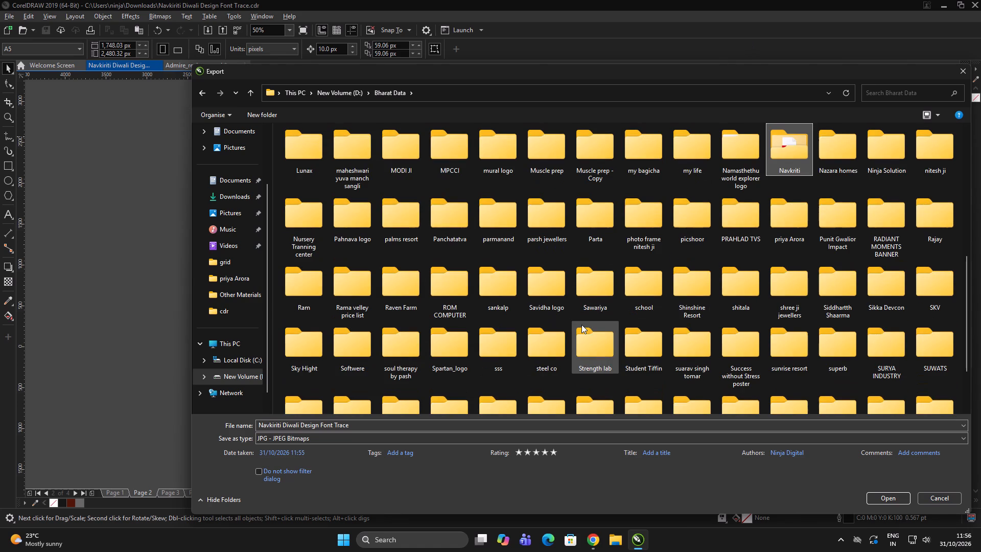
double_click(781, 153)
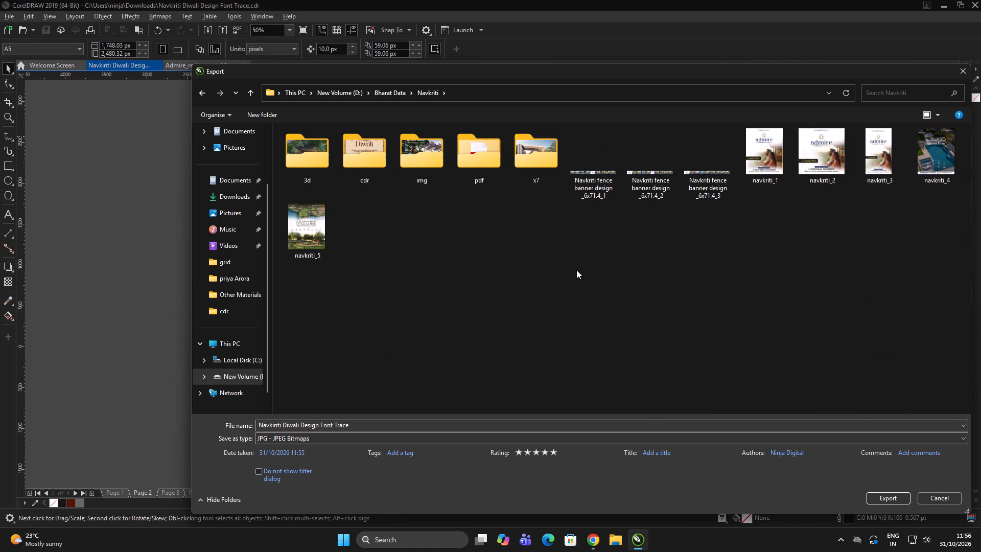
double_click(576, 270)
double_click(468, 162)
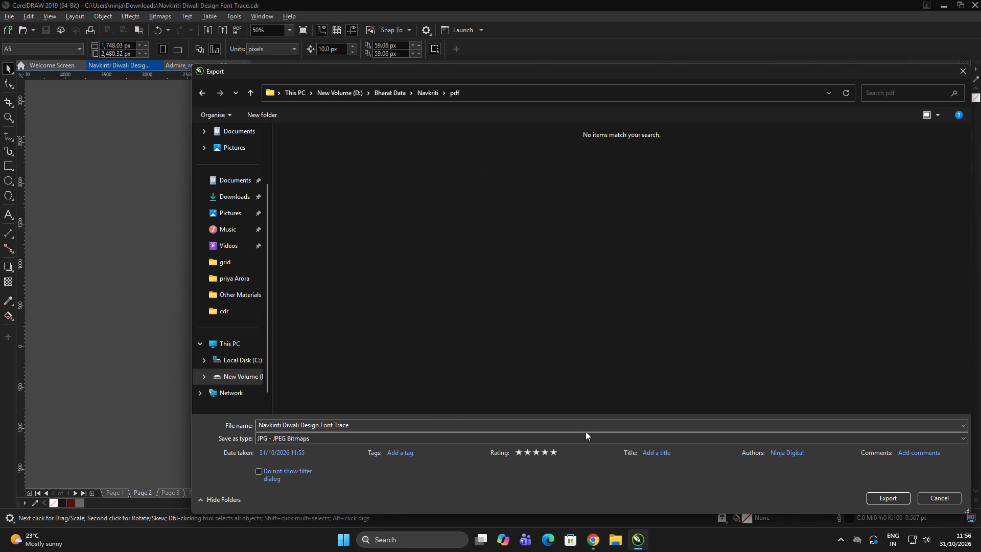
Export as PDF under the name "Navkiriti Diwali Design", with the restriction to the current page turned off.
left_click(542, 438)
left_click(272, 214)
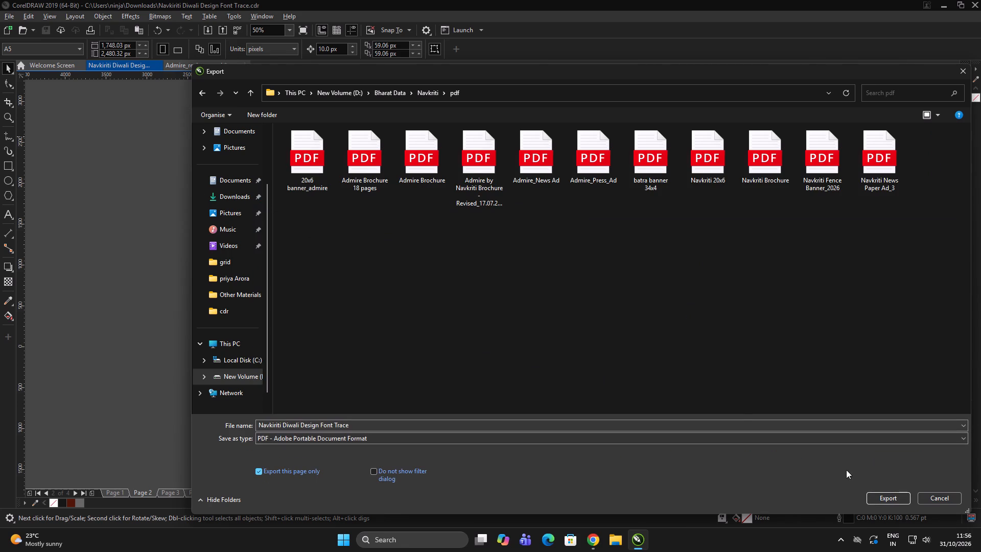
left_click(373, 428)
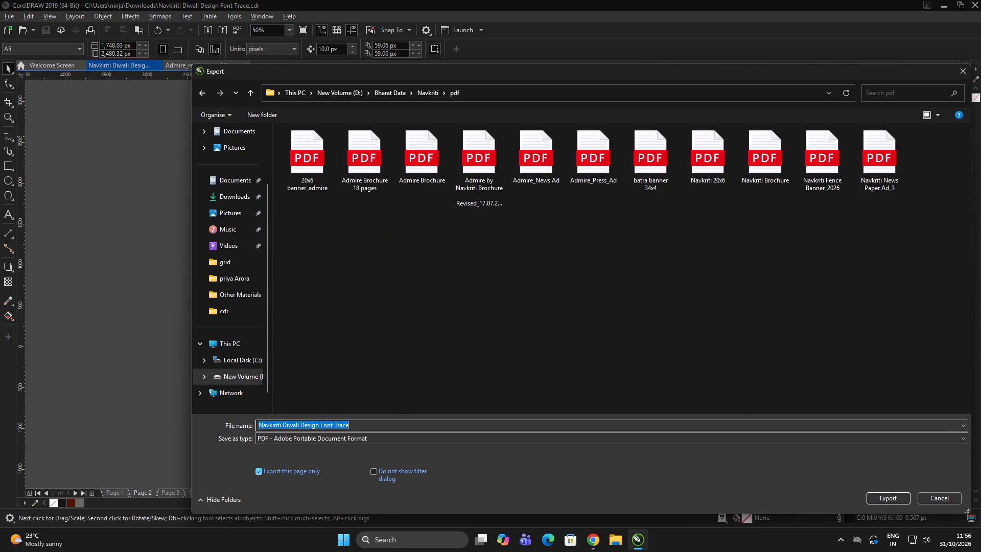
left_click(373, 426)
left_click_drag(321, 424, 372, 424)
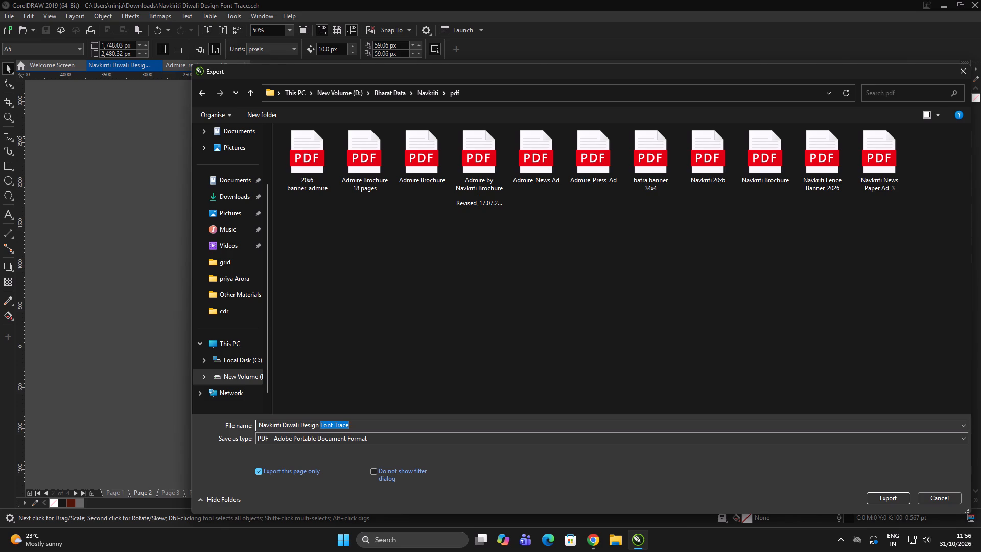
key("BackSpace")
left_click(263, 470)
left_click(893, 497)
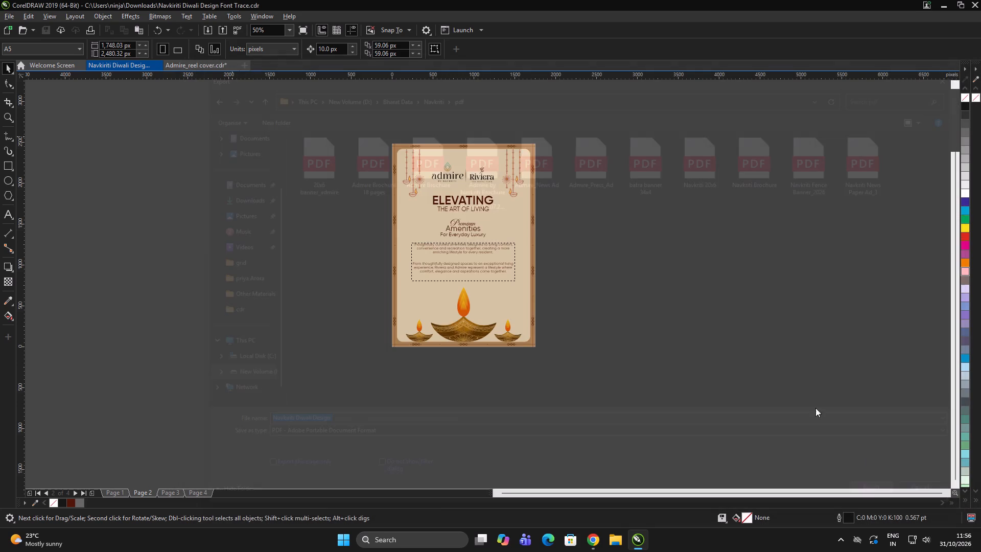
Set the PDF export range to pages 1-4 and accept the PDF settings.
left_click(424, 220)
left_click(595, 367)
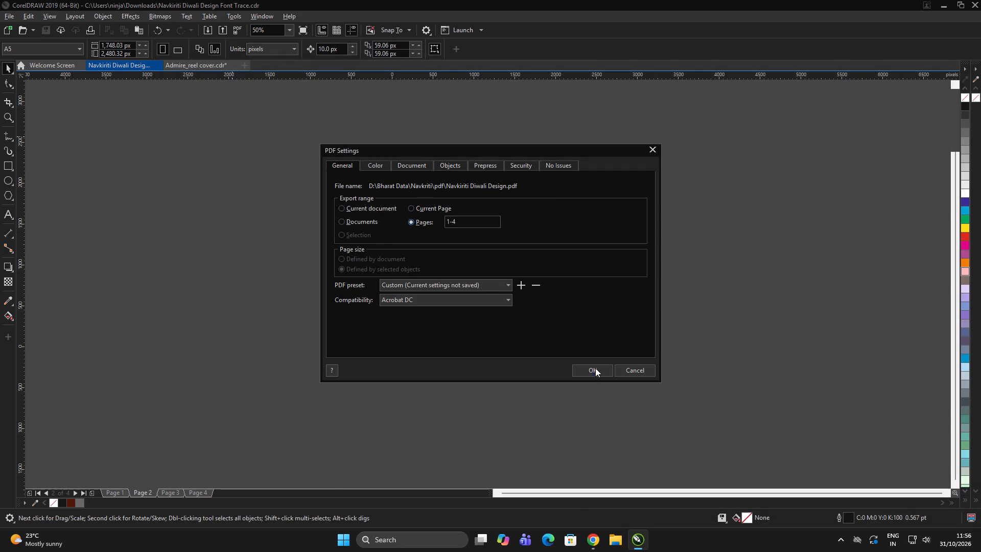
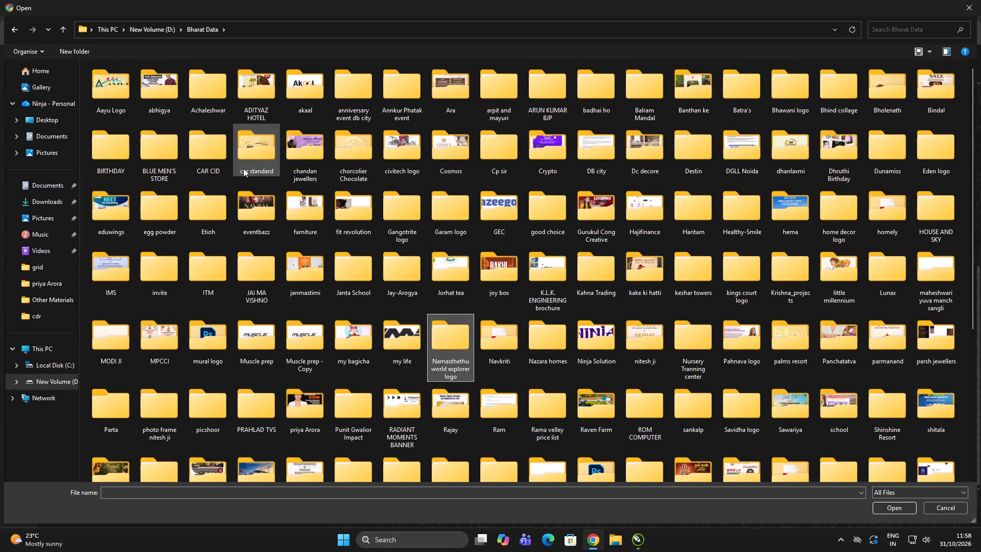
Choose the exported "Navkiriti Diwali Design" PDF from the pdf subfolder of Bharat Data > Navkriti as the file to open in Chrome.
type("V")
double_click(504, 345)
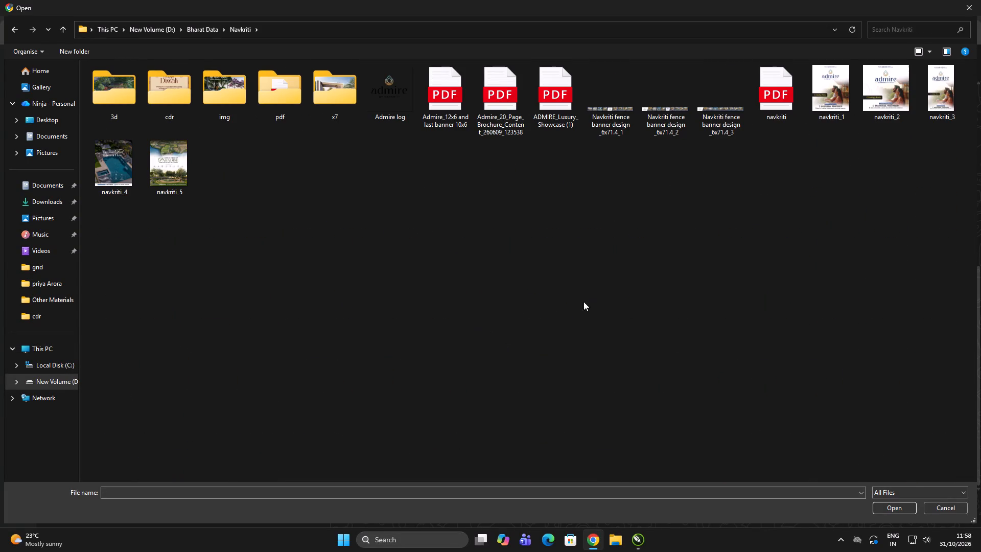
double_click(589, 304)
double_click(280, 91)
left_click(599, 287)
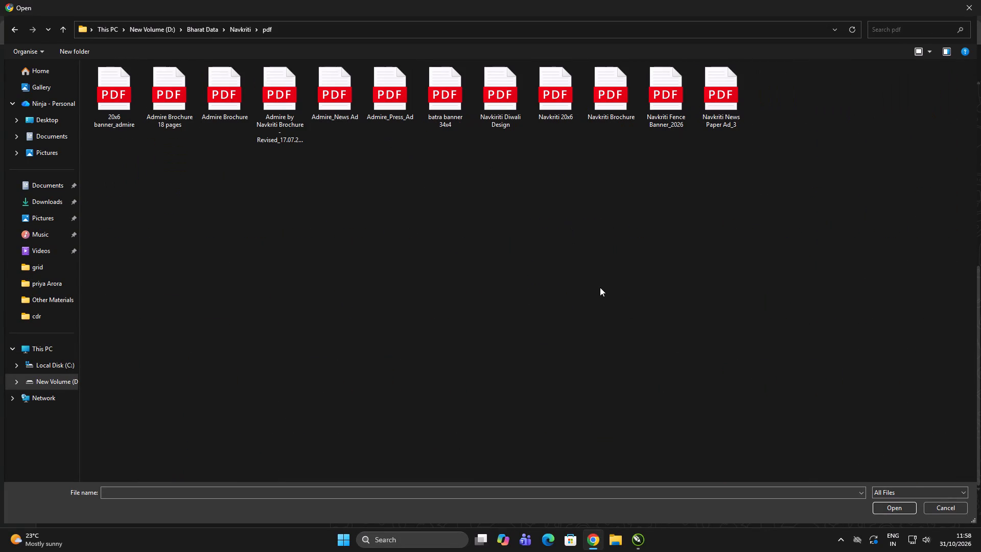
left_click_drag(594, 283, 587, 278)
left_click(508, 104)
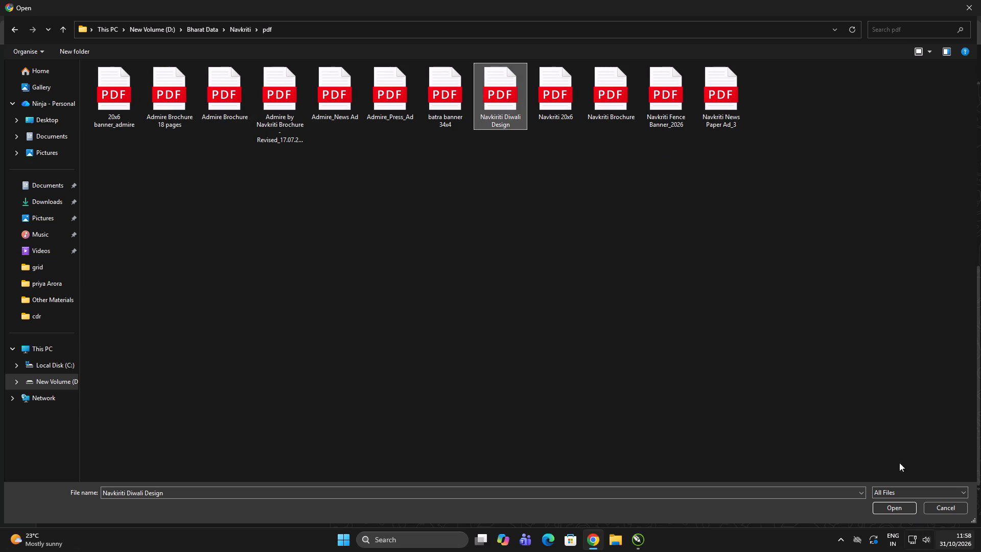